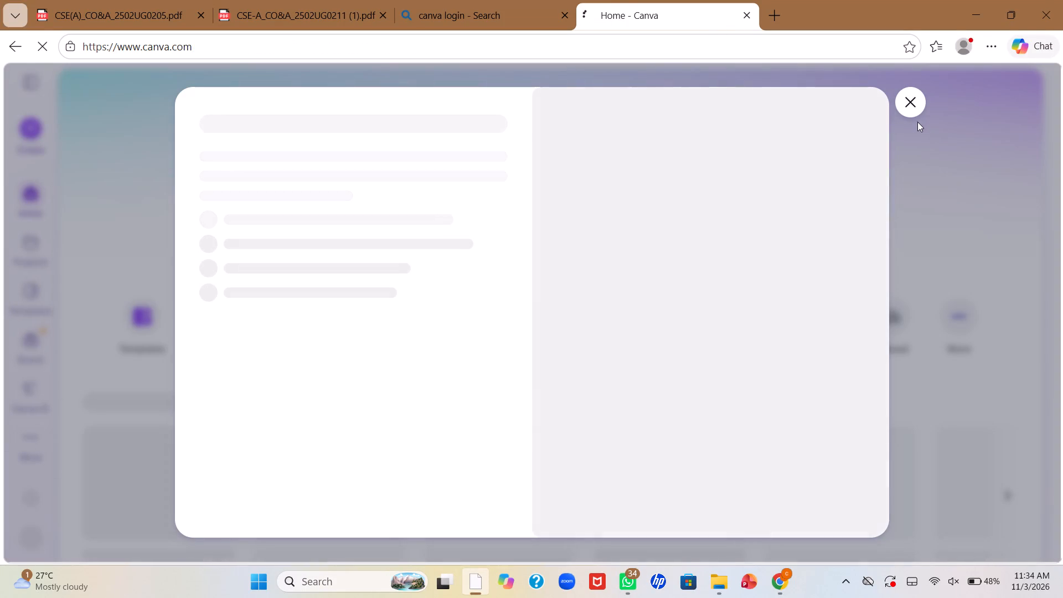
# Dismiss the promotional pop-up and upload the CSE-A_CO&A PDF from New folder to Canva.
pyautogui.click(911, 94)
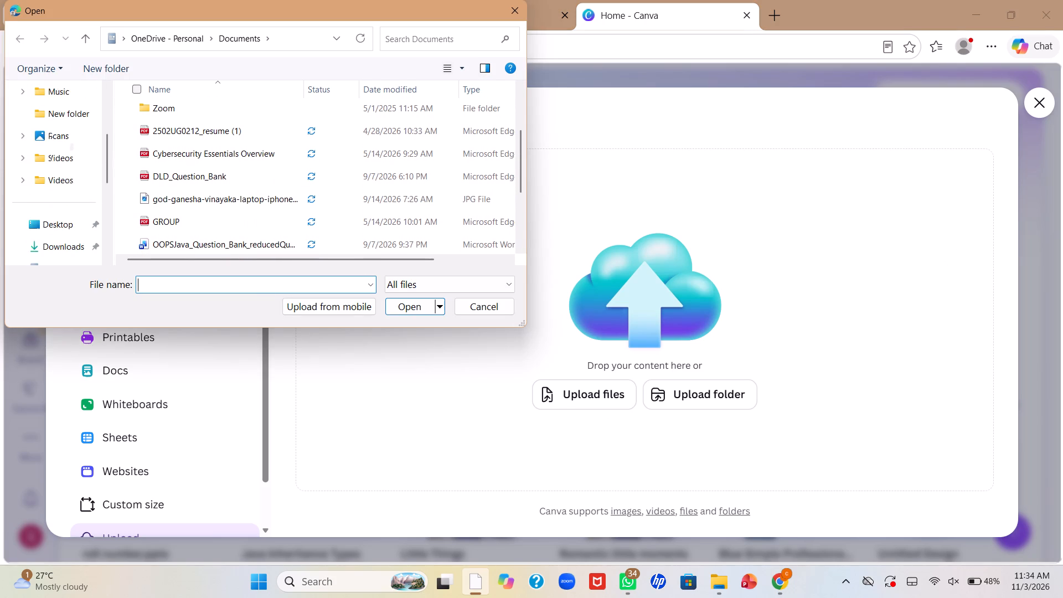
pyautogui.click(63, 96)
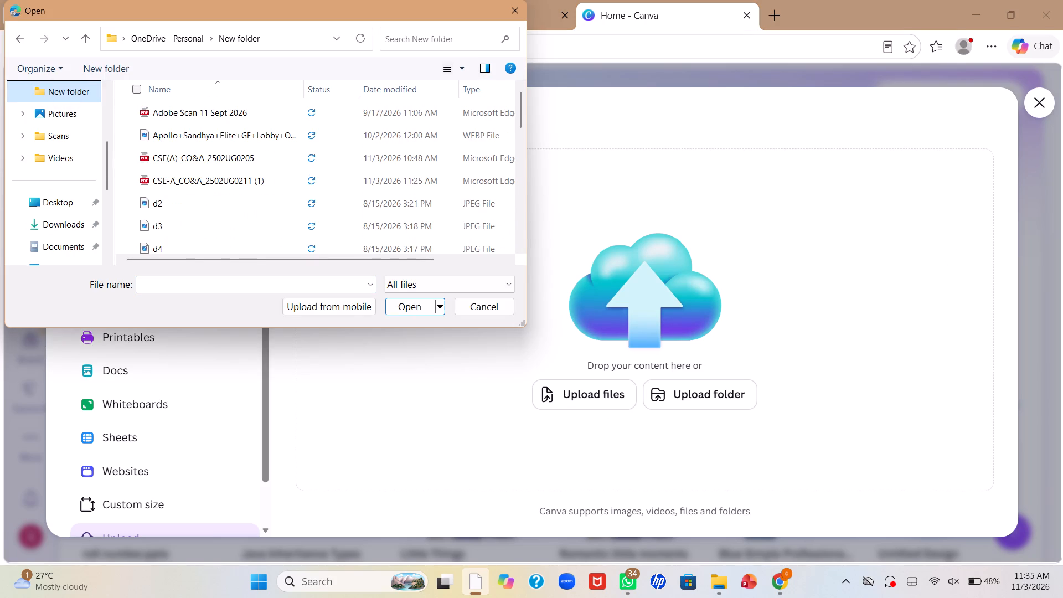
pyautogui.click(255, 183)
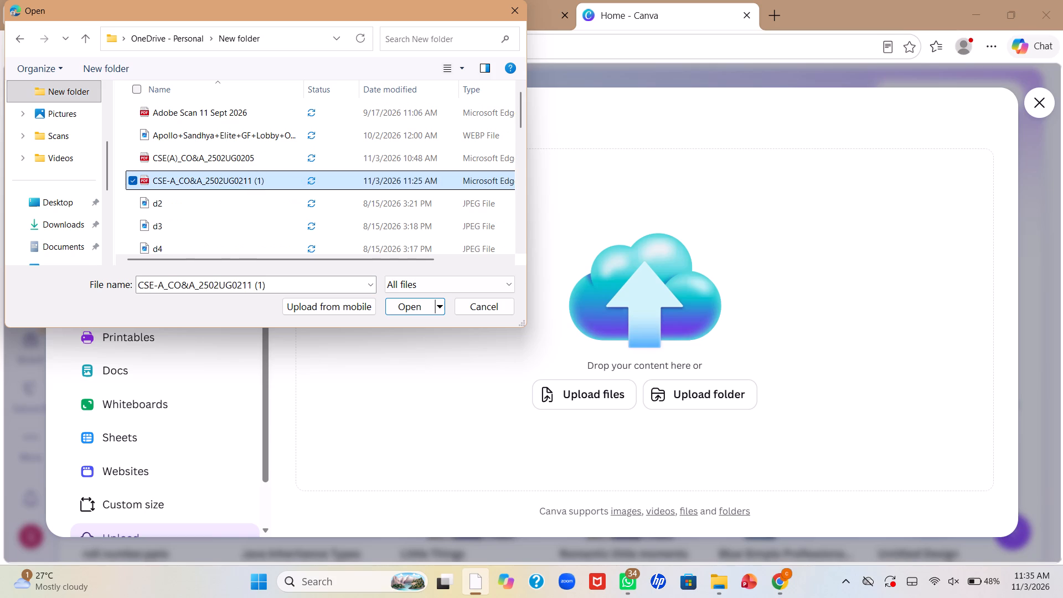
pyautogui.click(378, 183)
pyautogui.moveTo(378, 183); pyautogui.dragTo(372, 179)
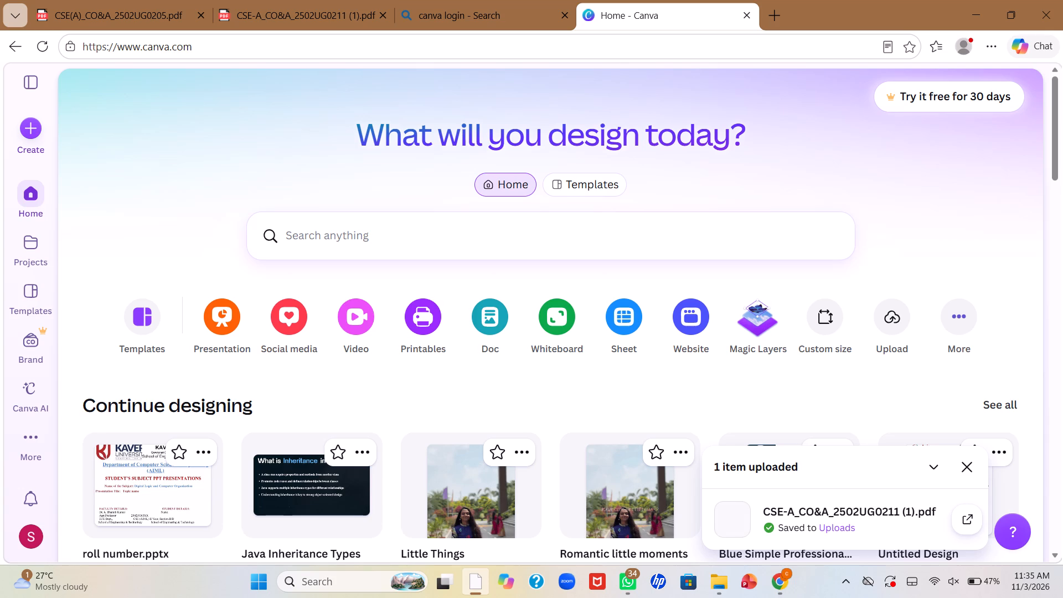
# Open the newly uploaded CSE-A_CO&A PDF from the Uploads folder as an editable design.
pyautogui.click(822, 523)
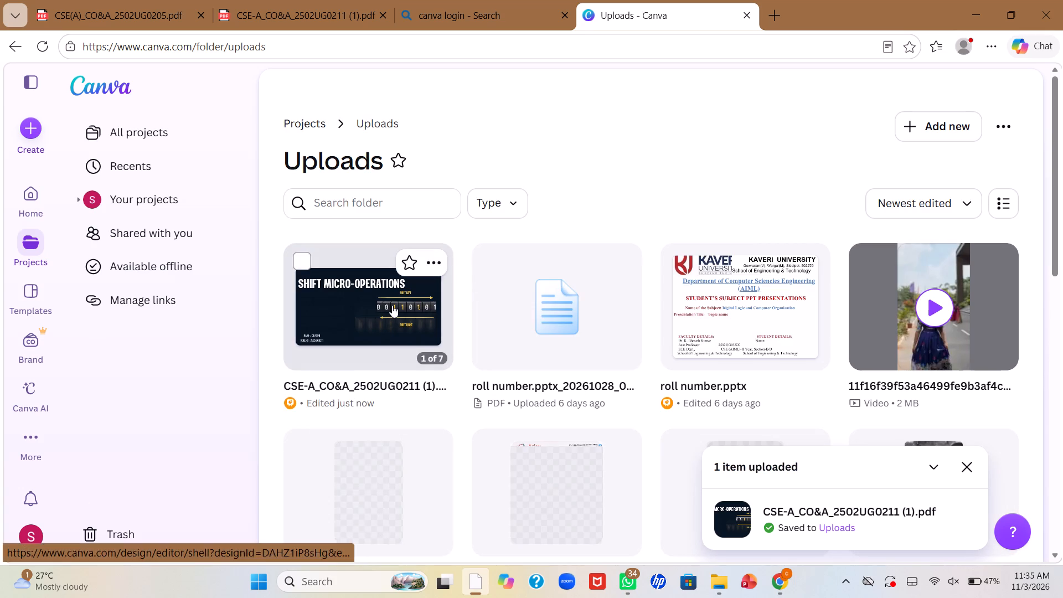
pyautogui.tripleClick(392, 305)
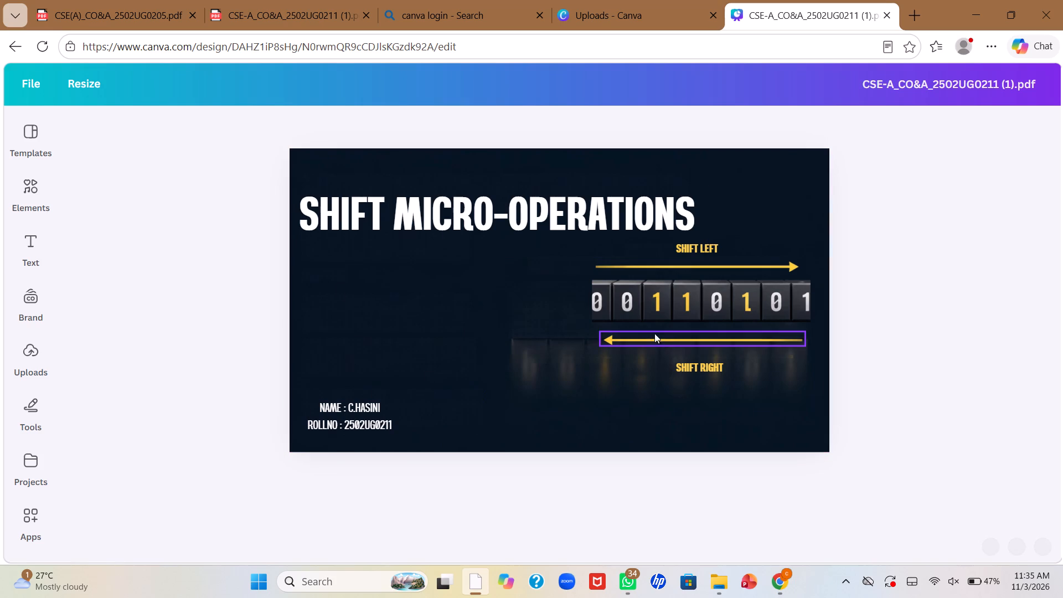
# Look through the slides on shift micro-operations, logical shifts and arithmetic shifts, checking how the imported content is laid out.
pyautogui.press('Right')
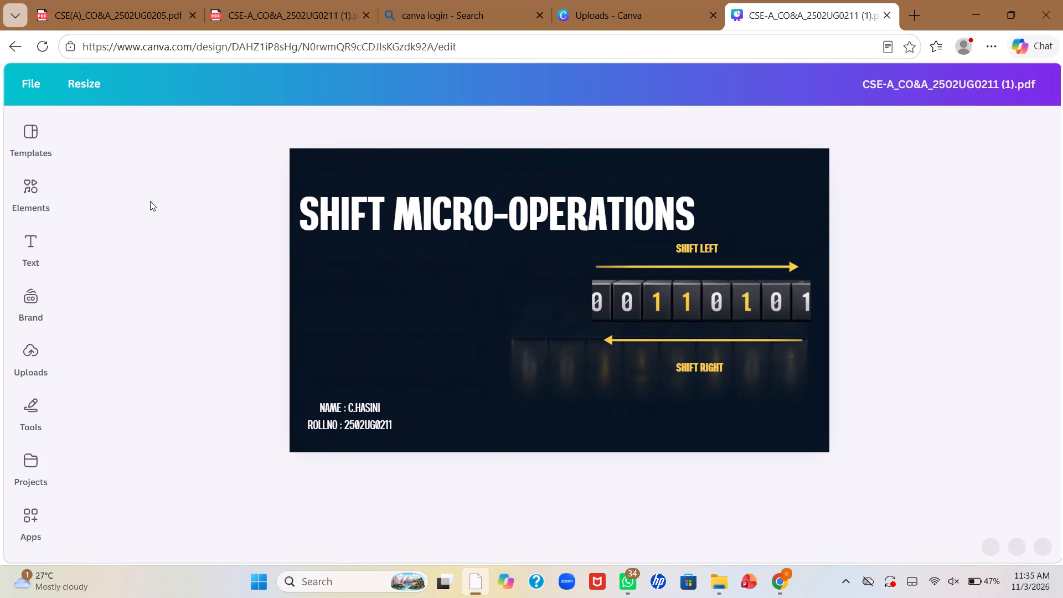
pyautogui.scroll(-1, 456, 373)
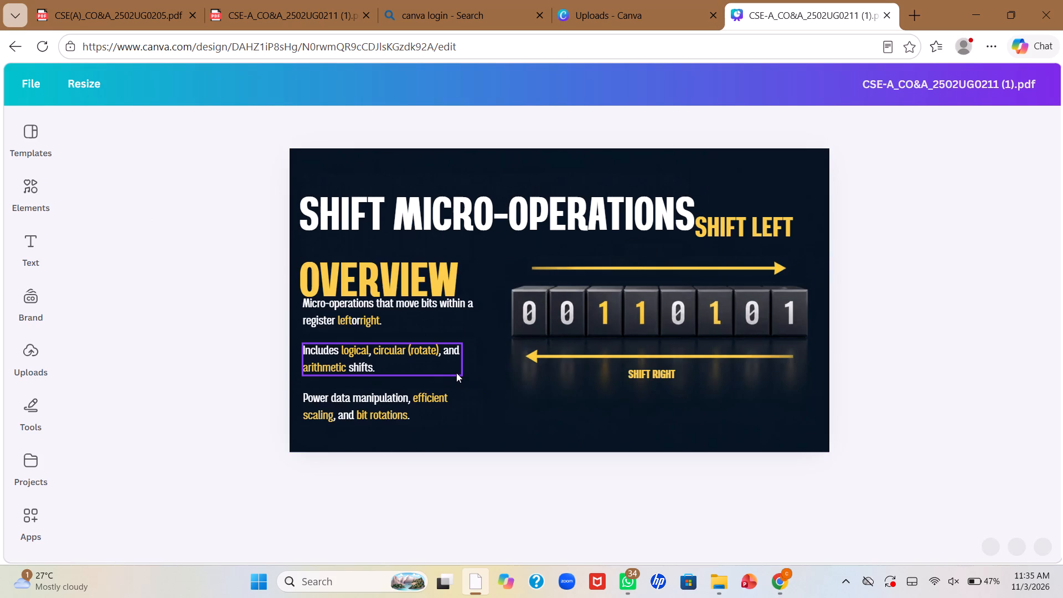
pyautogui.scroll(-2, 456, 373)
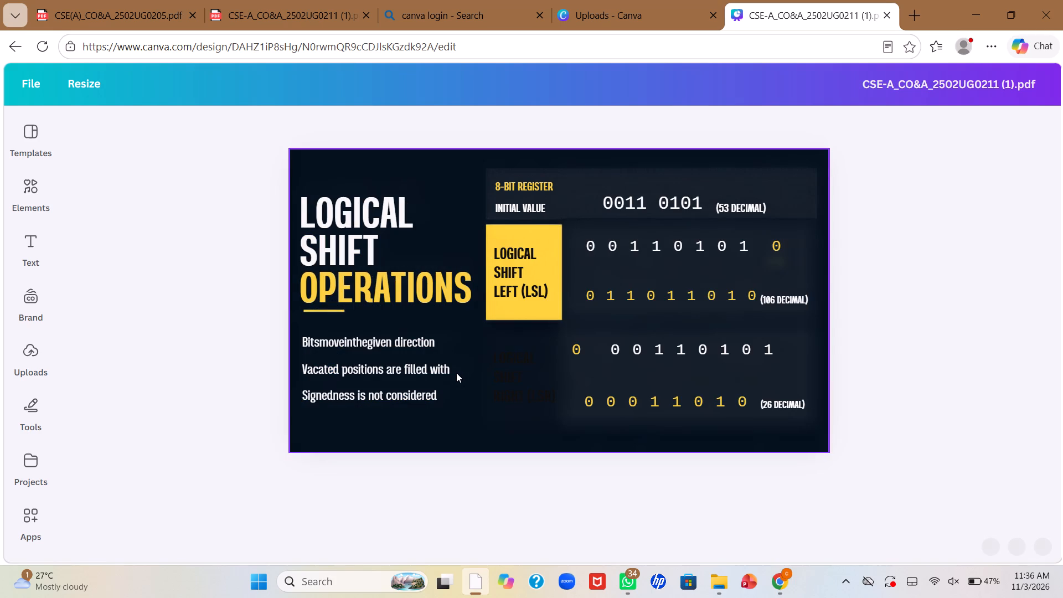
pyautogui.scroll(1, 456, 373)
pyautogui.scroll(-1, 456, 373)
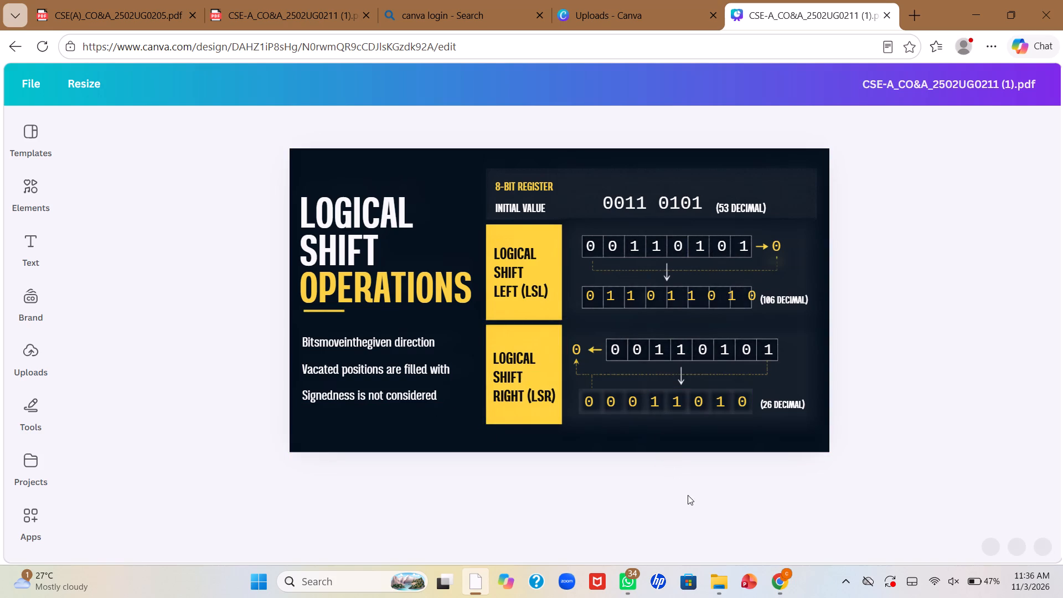
pyautogui.scroll(-2, 651, 415)
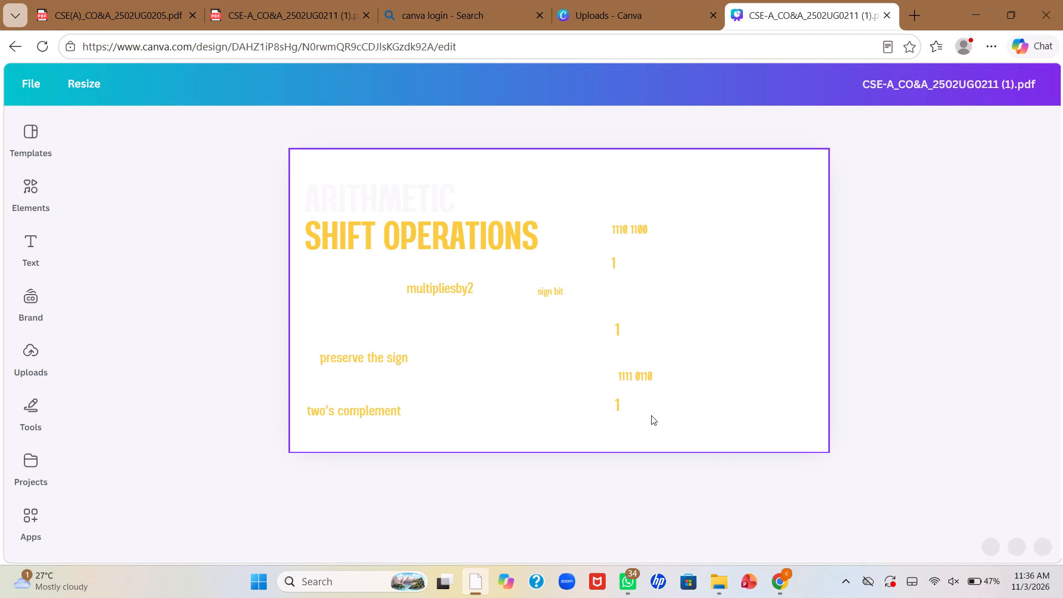
pyautogui.scroll(2, 651, 415)
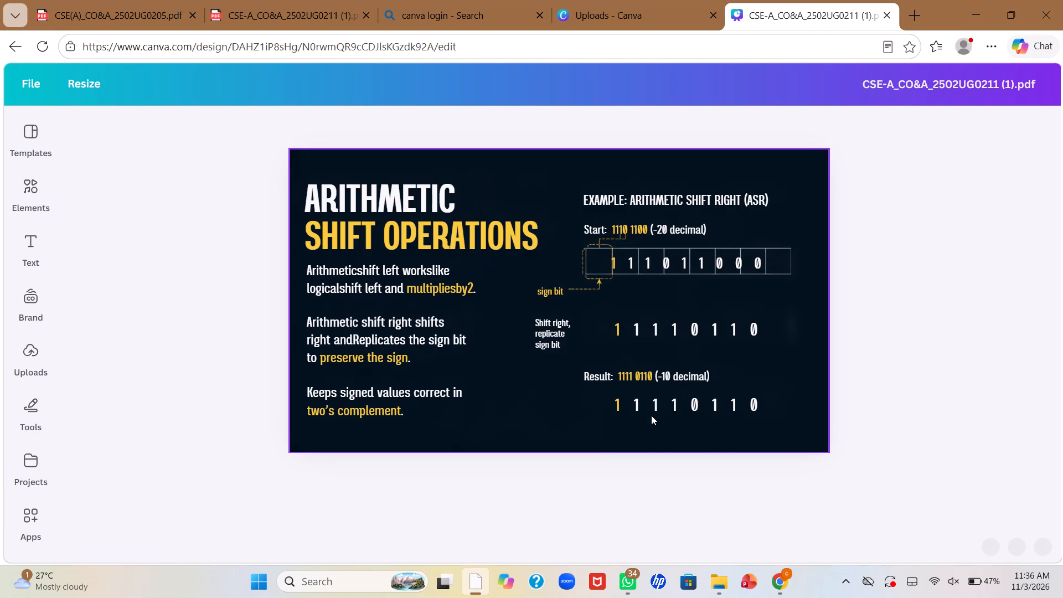
pyautogui.scroll(1, 651, 415)
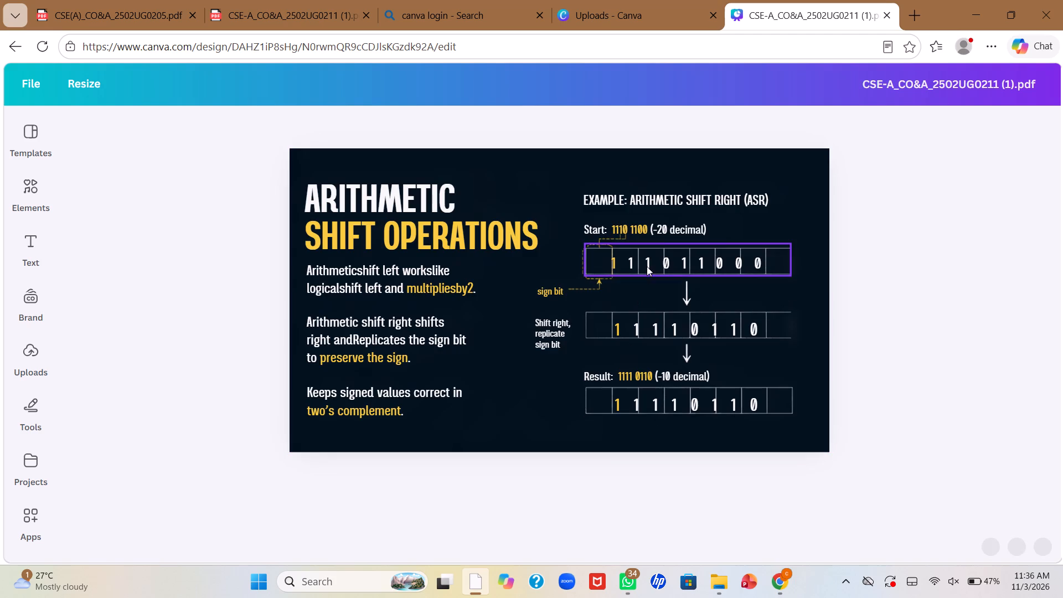
pyautogui.scroll(4, 652, 252)
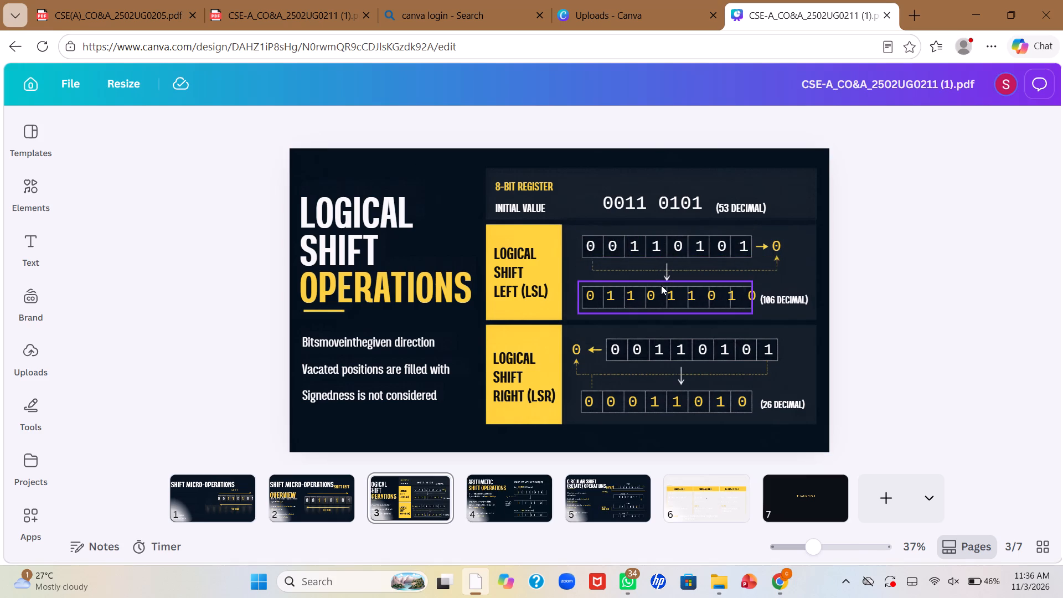
# Delete the extra 1, the sixth digit, from the Logical Shift Left result row on slide 3.
pyautogui.click(693, 293)
pyautogui.click(716, 260)
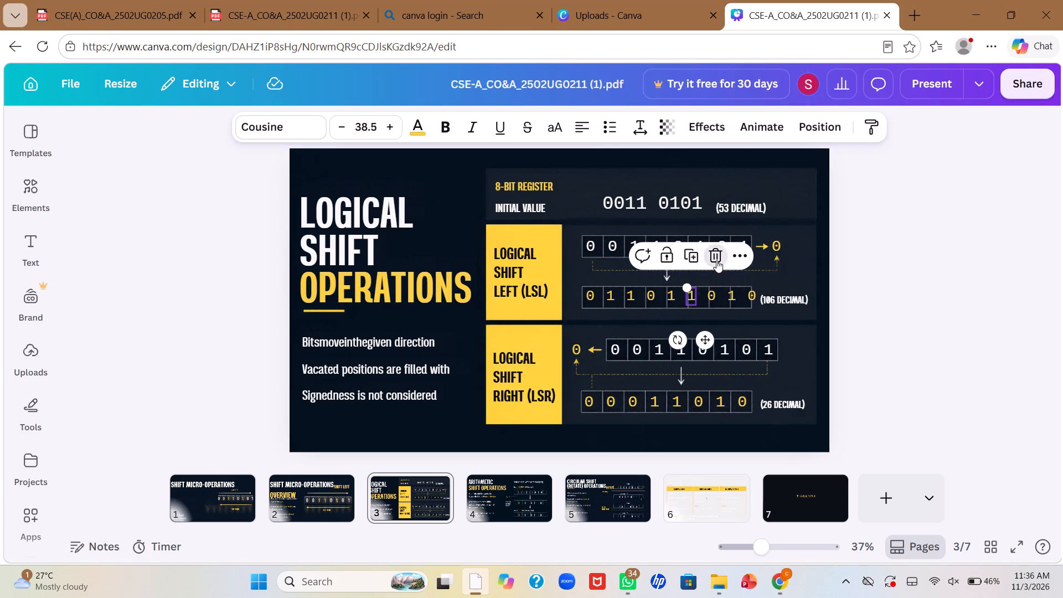
# Reposition the 0, 1 and 0 of the Logical Shift Left result into its sixth, fifth and fourth cells.
pyautogui.moveTo(715, 301); pyautogui.dragTo(712, 301)
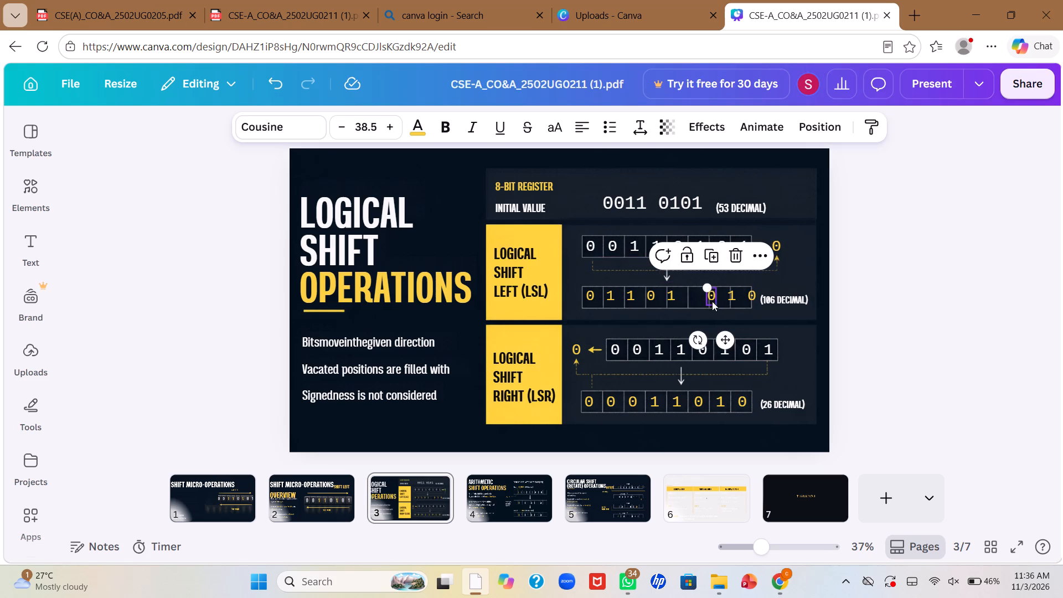
pyautogui.moveTo(712, 301); pyautogui.dragTo(703, 302)
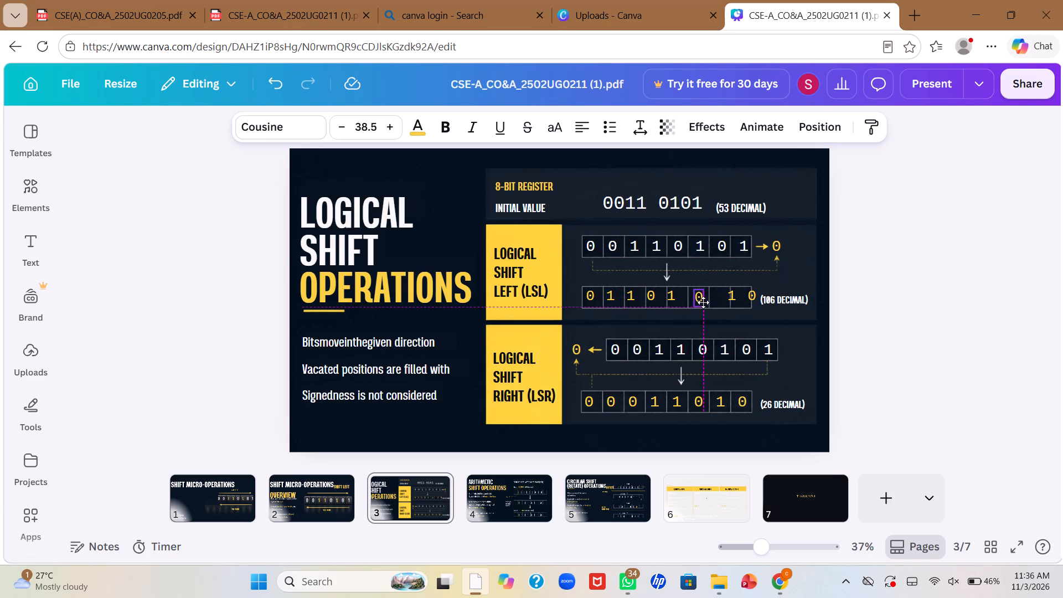
pyautogui.moveTo(703, 302); pyautogui.dragTo(702, 302)
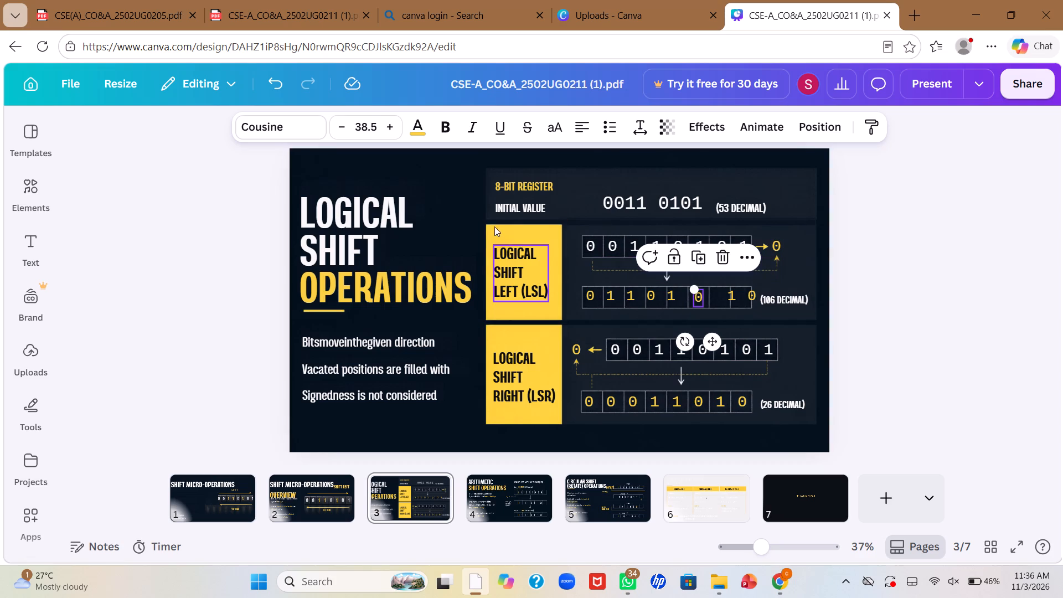
pyautogui.click(571, 174)
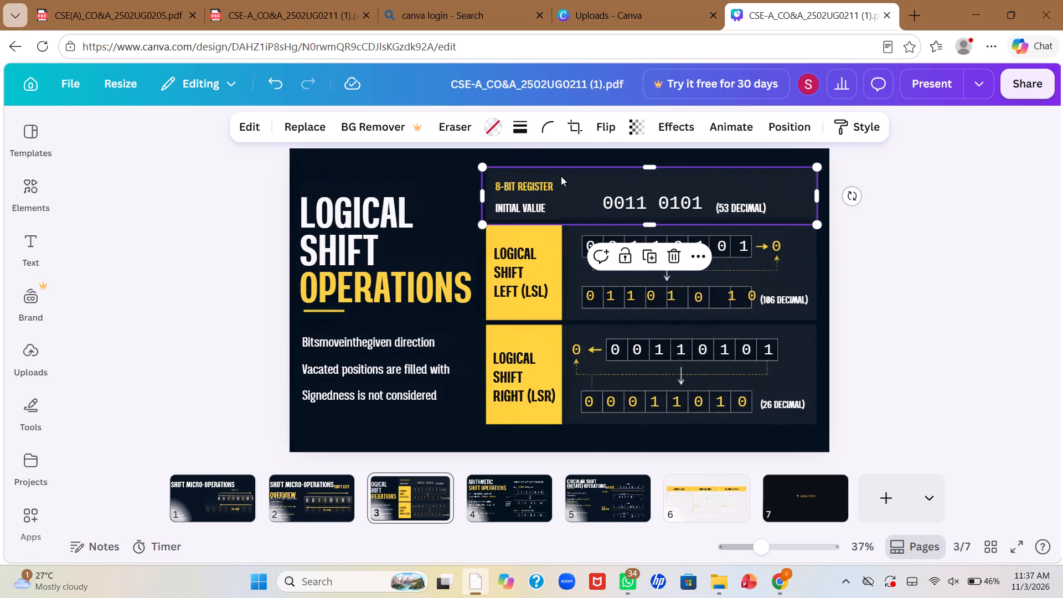
pyautogui.click(408, 213)
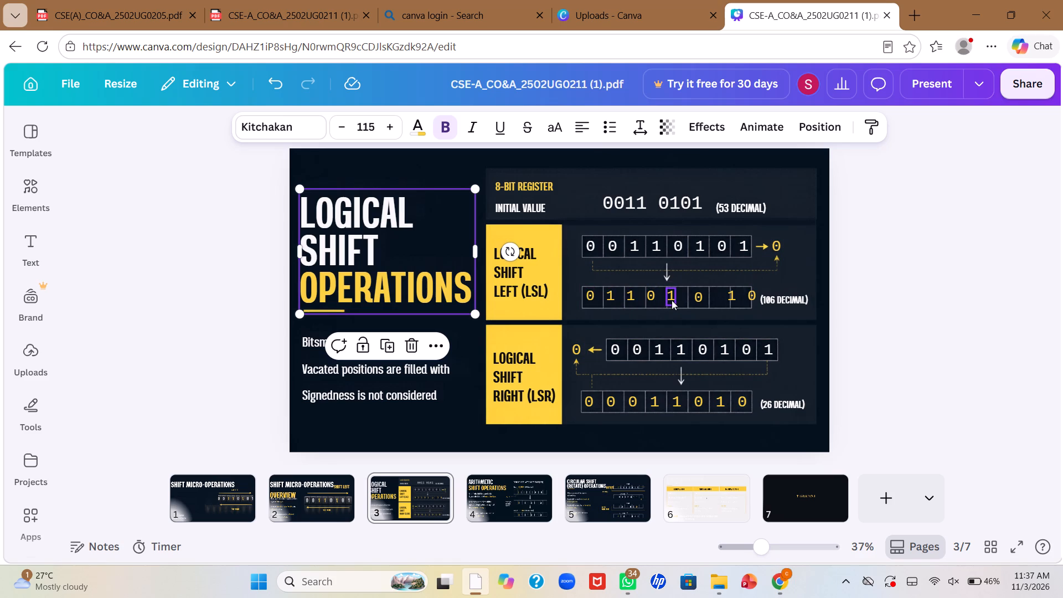
pyautogui.moveTo(672, 300); pyautogui.dragTo(677, 302)
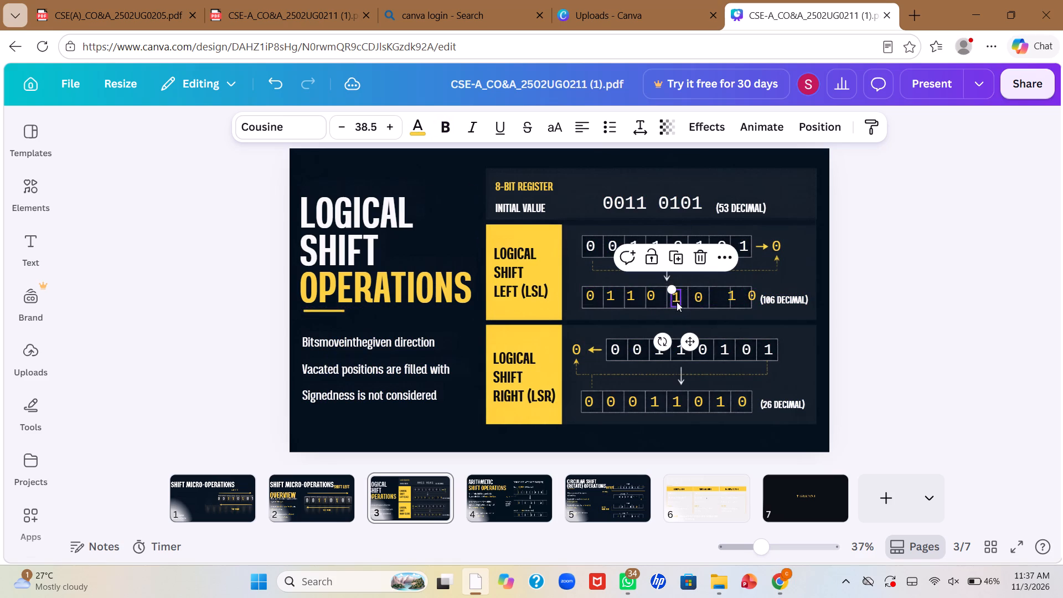
pyautogui.moveTo(654, 293); pyautogui.dragTo(660, 297)
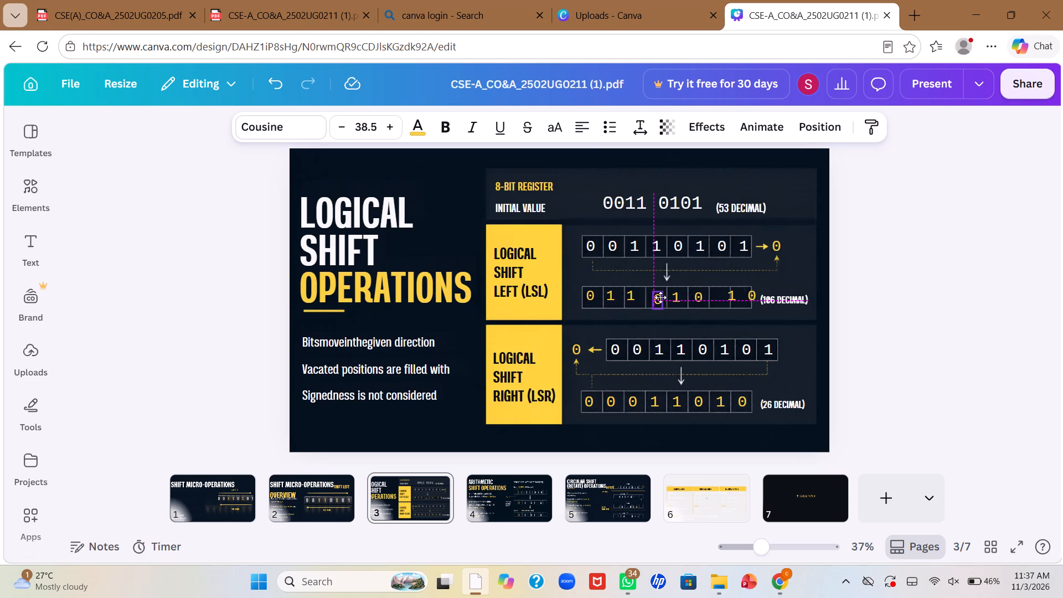
pyautogui.moveTo(660, 297); pyautogui.dragTo(659, 295)
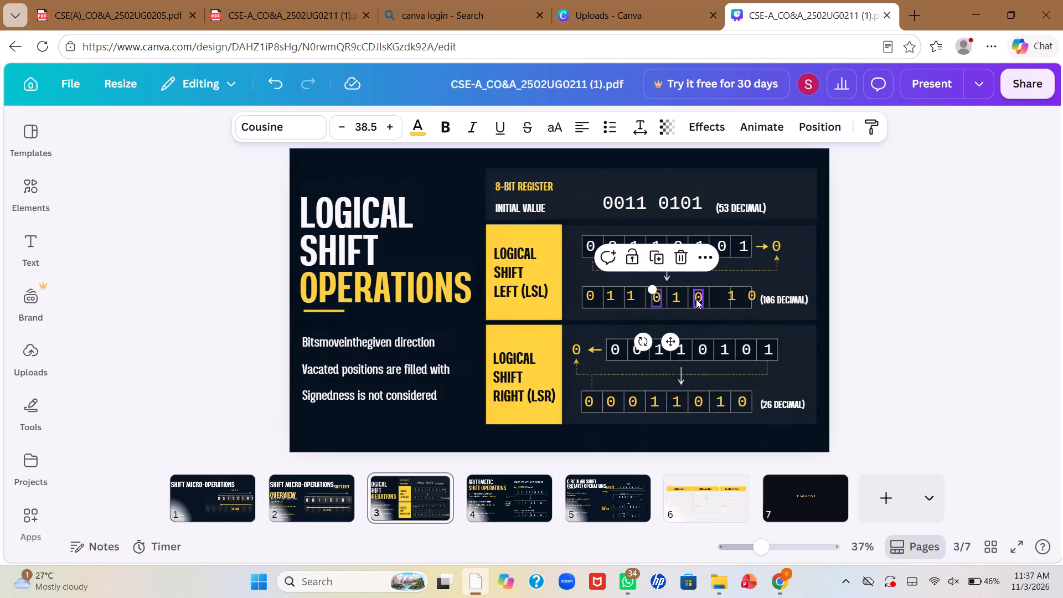
# Centre the seventh, eighth, second and third digits of the Logical Shift Left result row in their cells.
pyautogui.moveTo(729, 302); pyautogui.dragTo(717, 302)
pyautogui.moveTo(754, 296); pyautogui.dragTo(751, 296)
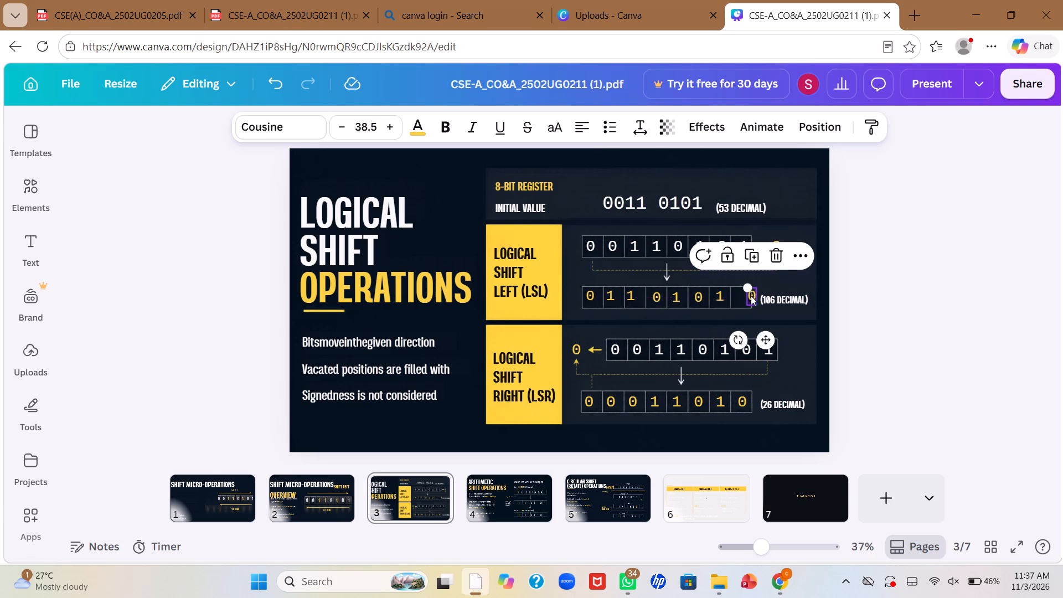
pyautogui.moveTo(751, 296); pyautogui.dragTo(745, 295)
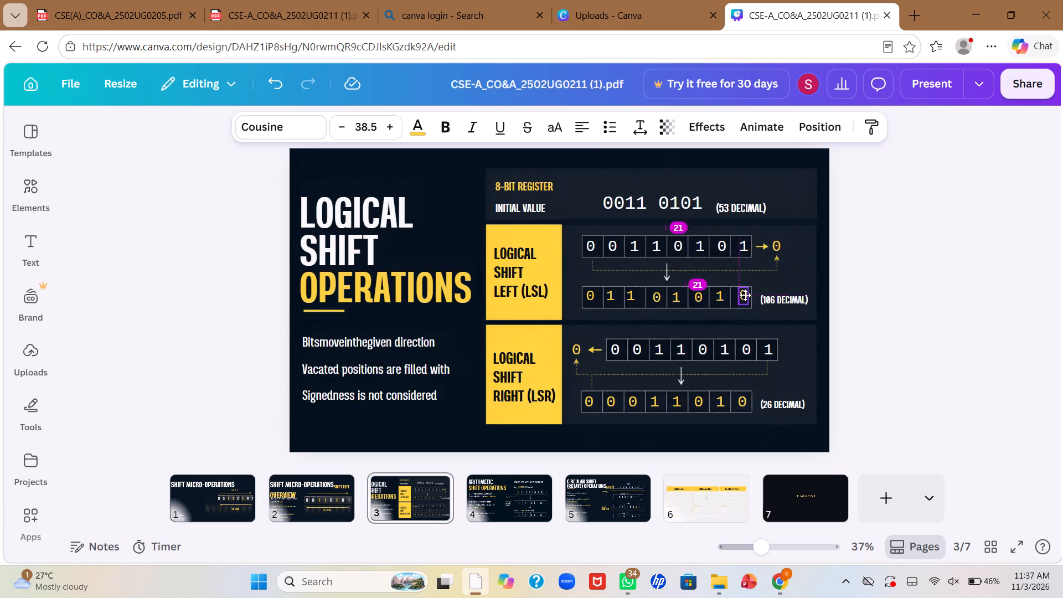
pyautogui.moveTo(745, 295); pyautogui.dragTo(744, 296)
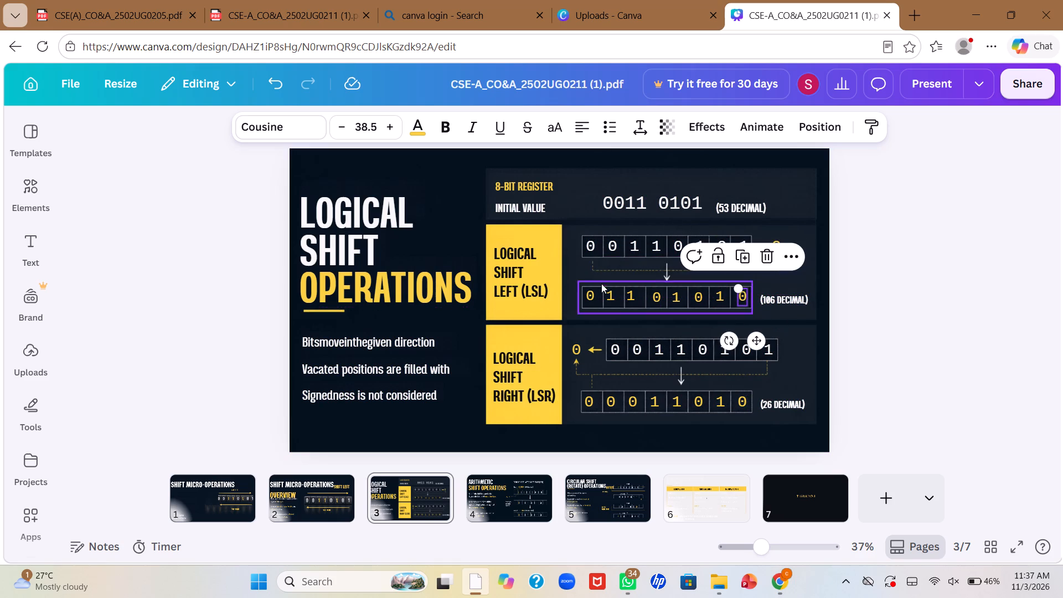
pyautogui.click(612, 290)
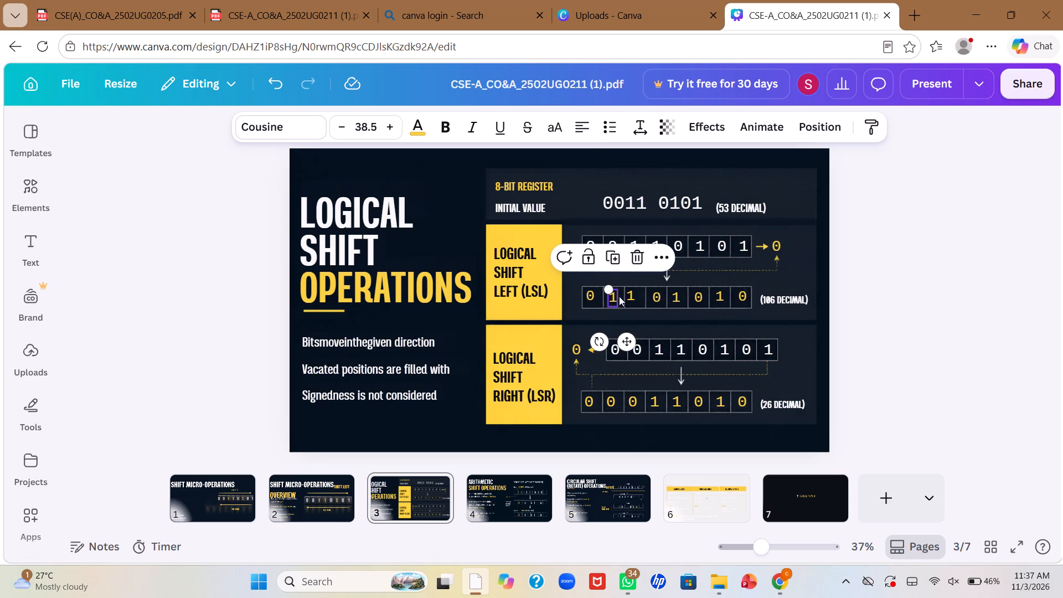
pyautogui.click(632, 289)
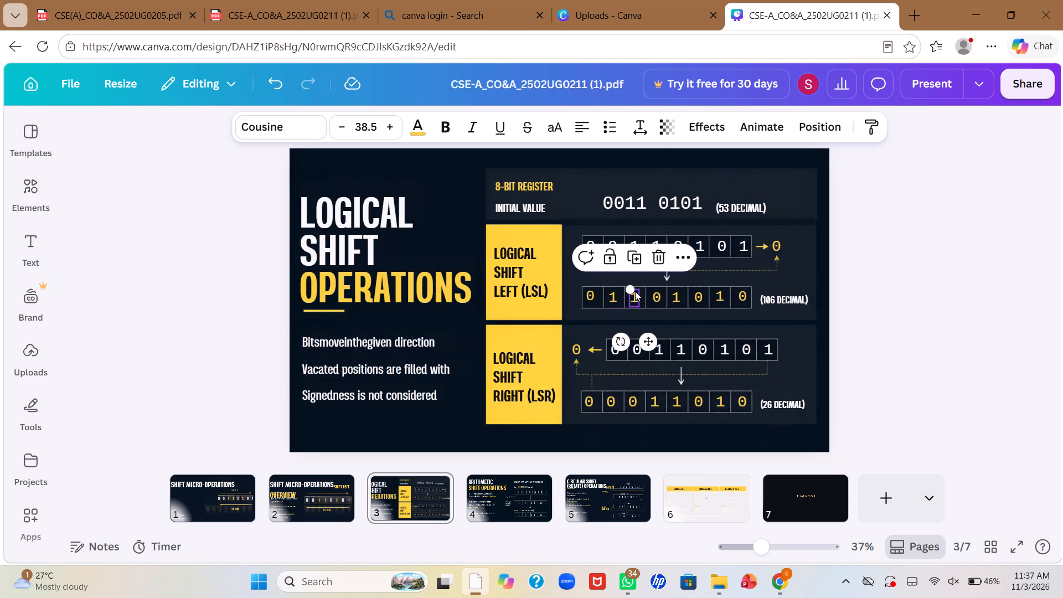
pyautogui.click(807, 348)
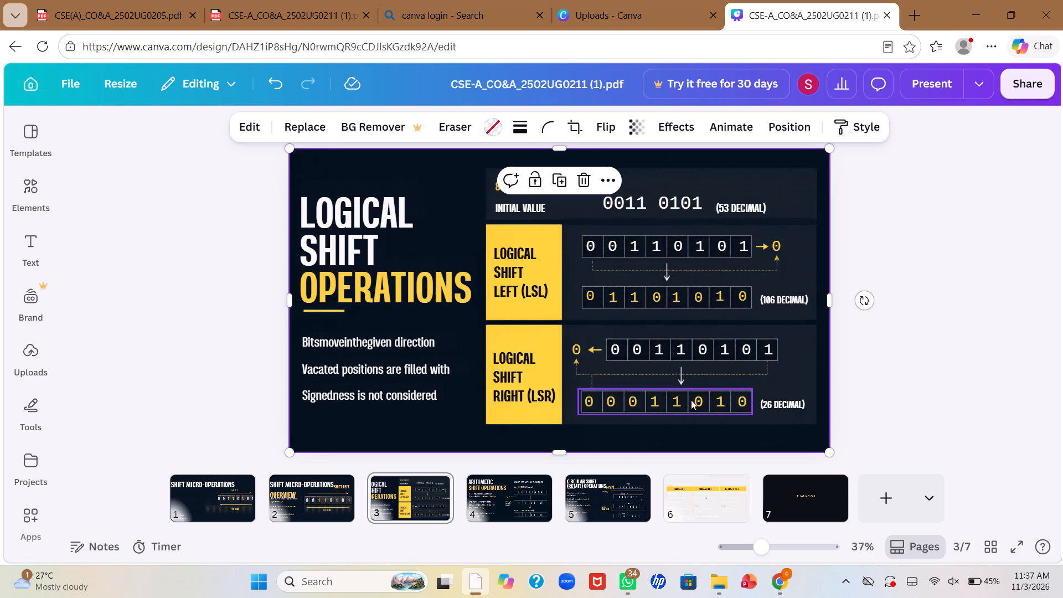
# On slide 4, centre the first three 1s of the arithmetic shift Start row in the first, second and third cells.
pyautogui.scroll(-1, 691, 400)
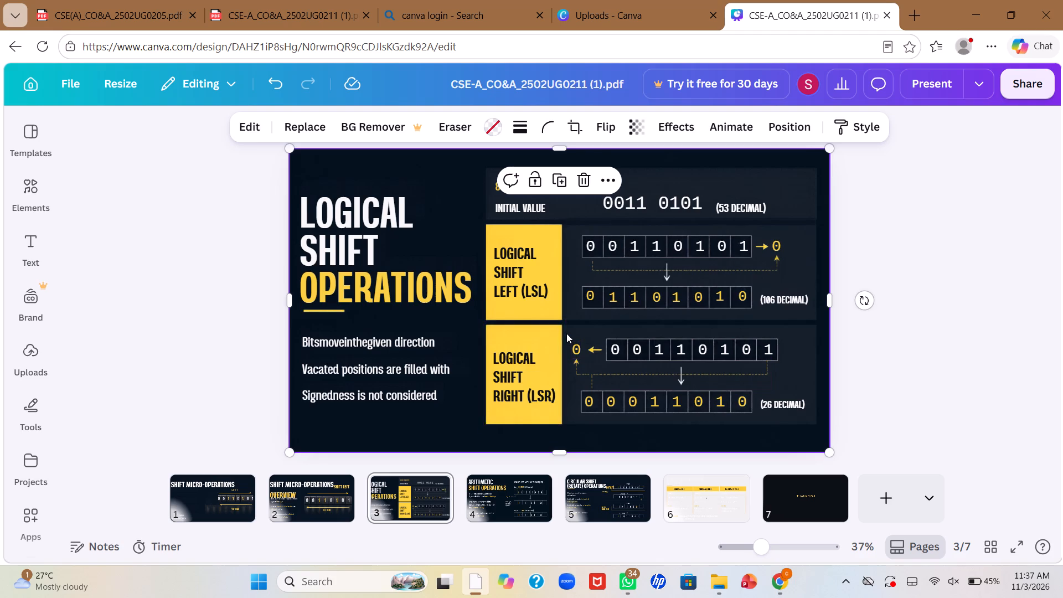
pyautogui.scroll(-2, 566, 333)
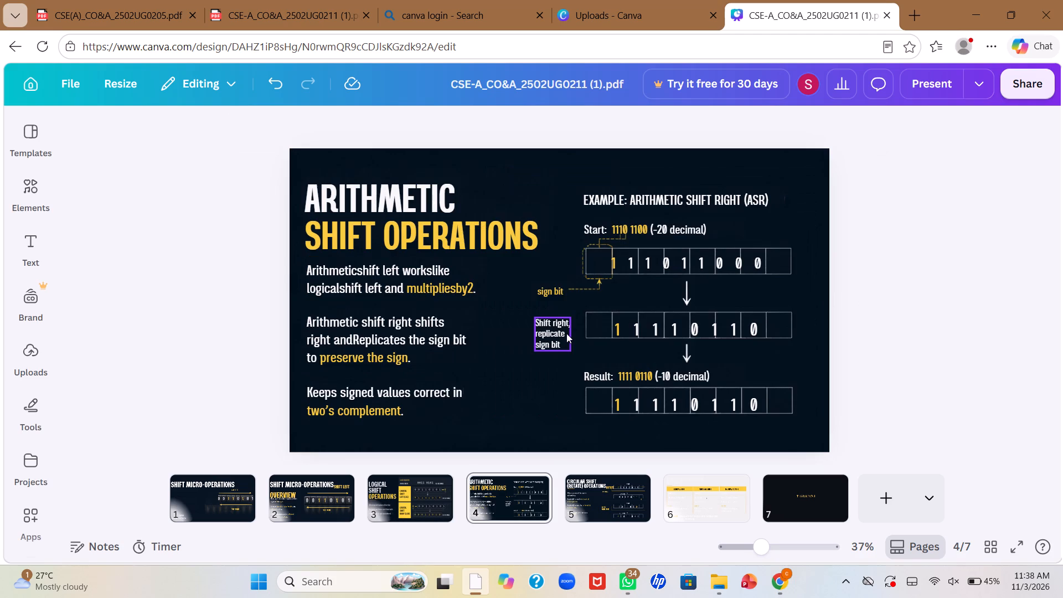
pyautogui.moveTo(615, 264); pyautogui.dragTo(601, 264)
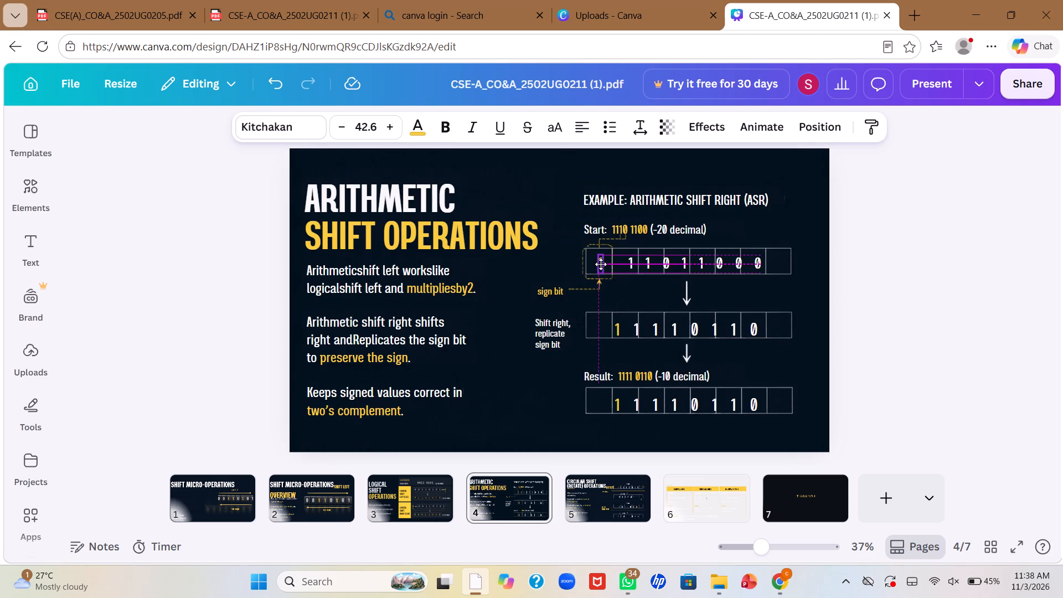
pyautogui.moveTo(601, 264); pyautogui.dragTo(600, 263)
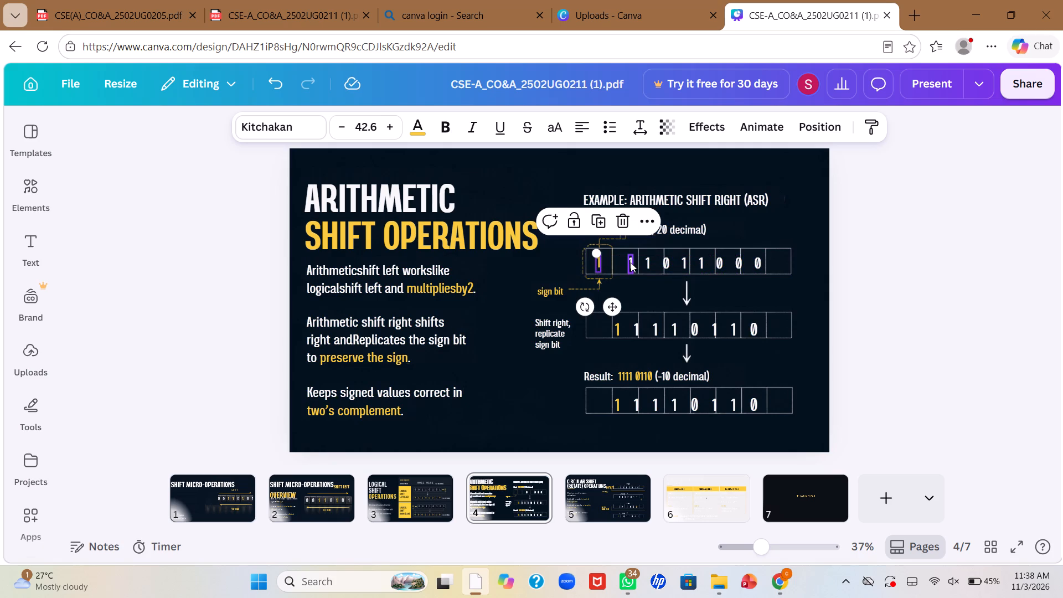
pyautogui.click(631, 262)
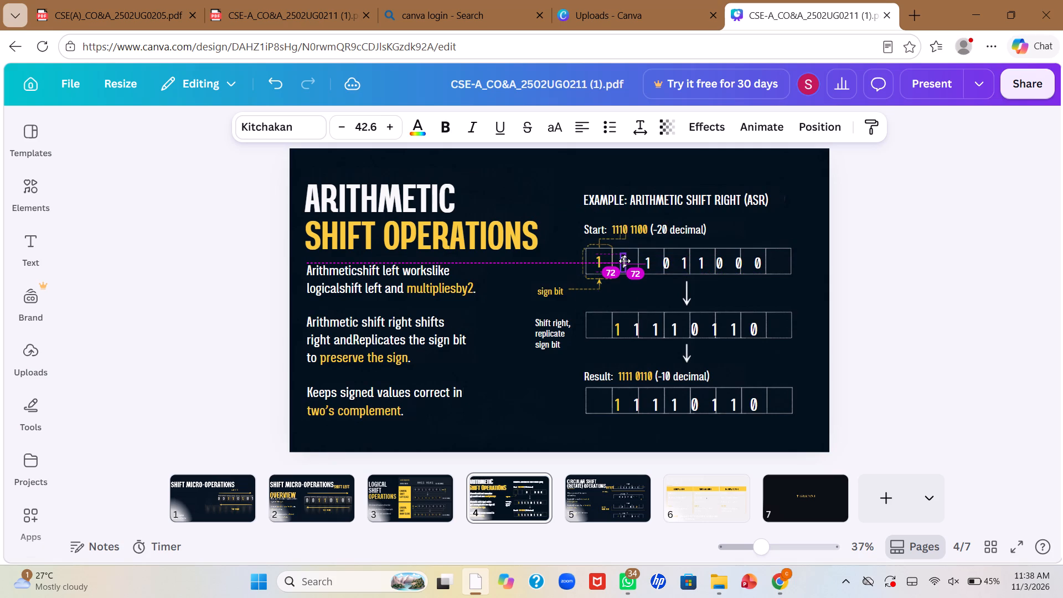
pyautogui.click(649, 265)
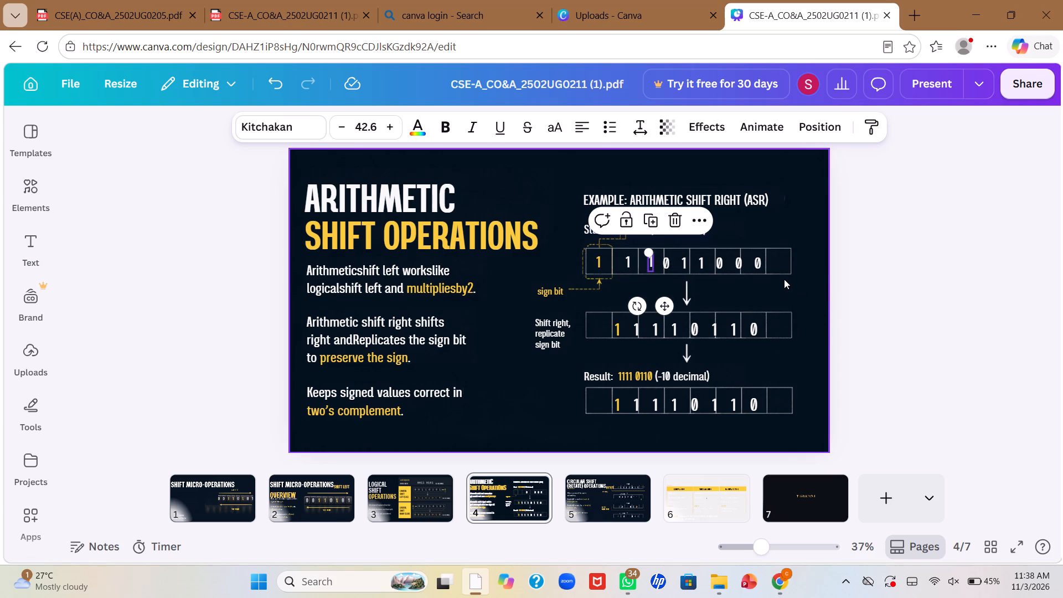
# Delete the extra 0 at the end of the Start row on slide 4.
pyautogui.click(754, 265)
pyautogui.press('BackSpace')
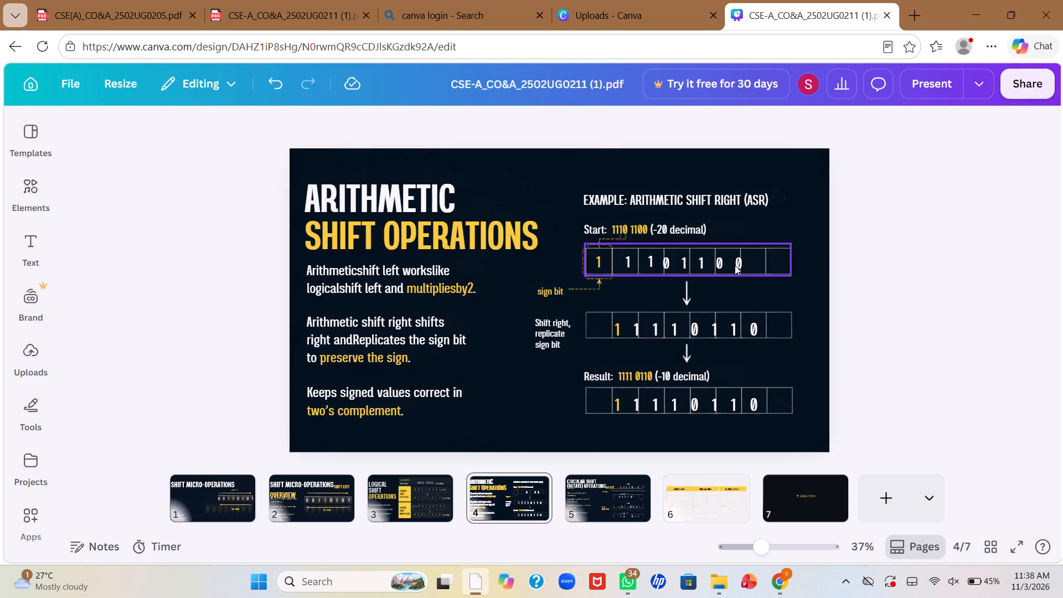
# Move the last three Start row digits, 1, 0 and 0, into the sixth, seventh and eighth cells.
pyautogui.moveTo(738, 265); pyautogui.dragTo(773, 265)
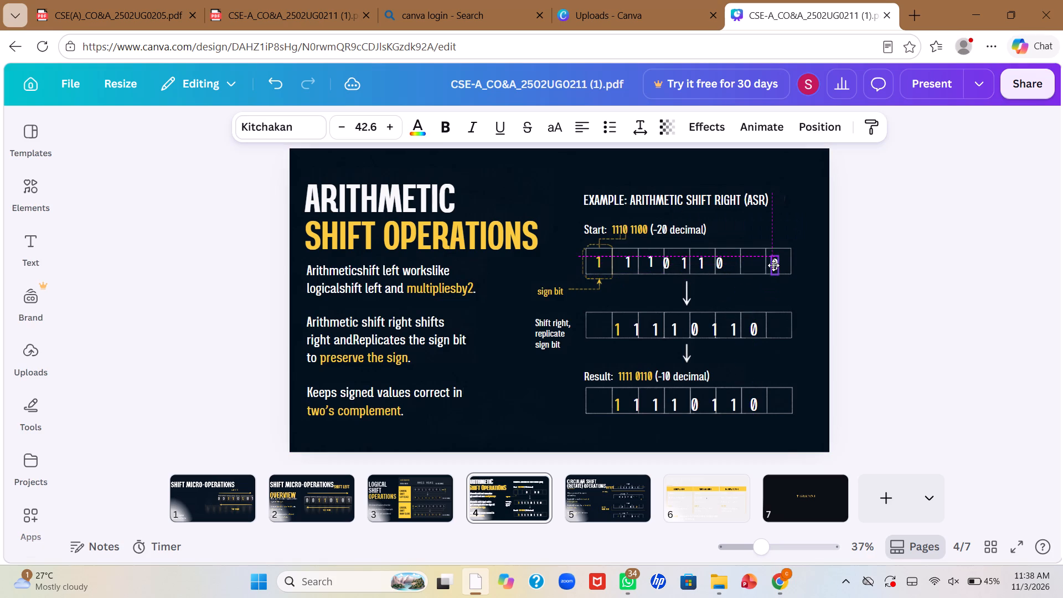
pyautogui.moveTo(773, 265); pyautogui.dragTo(780, 262)
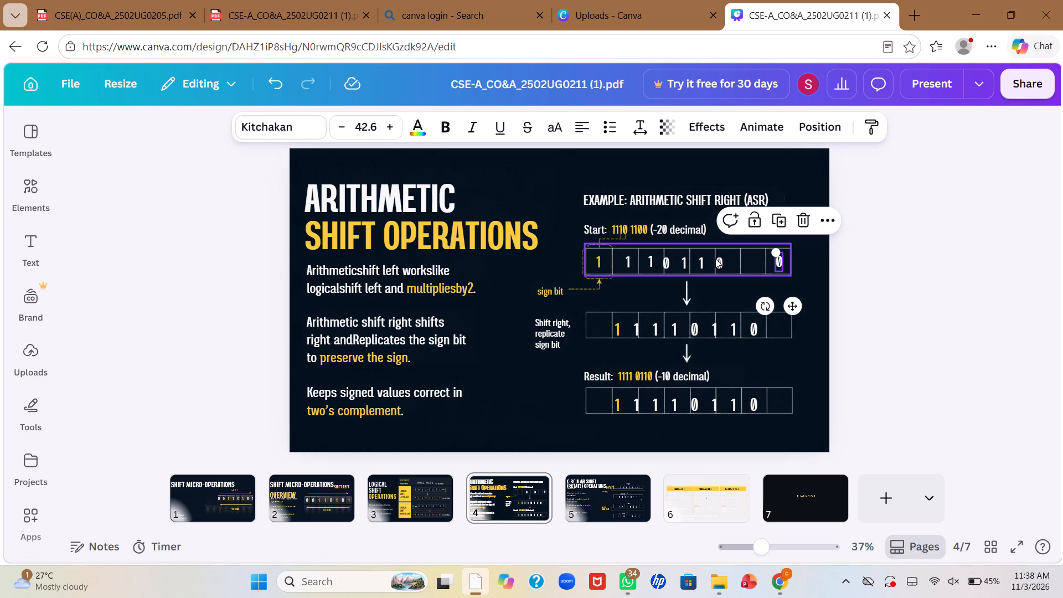
pyautogui.moveTo(720, 261); pyautogui.dragTo(752, 255)
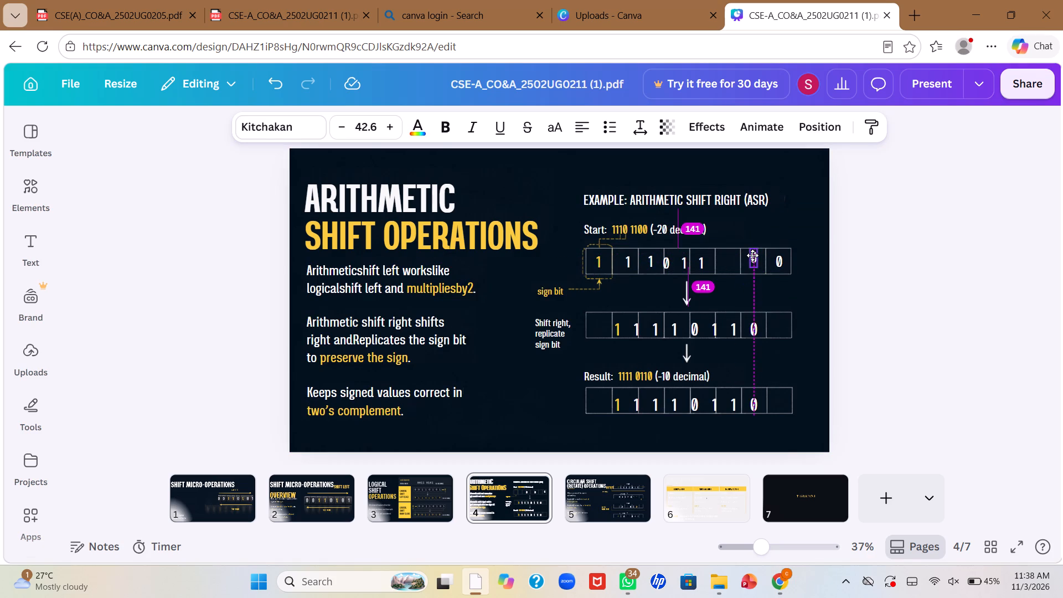
pyautogui.moveTo(752, 255); pyautogui.dragTo(752, 259)
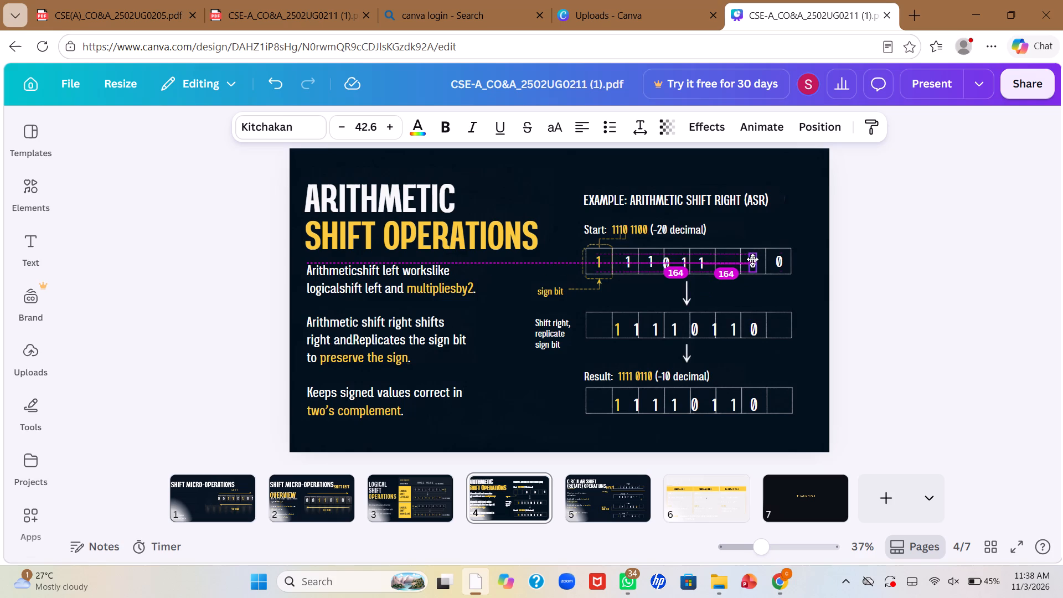
pyautogui.moveTo(752, 259); pyautogui.dragTo(752, 259)
pyautogui.moveTo(703, 262); pyautogui.dragTo(730, 266)
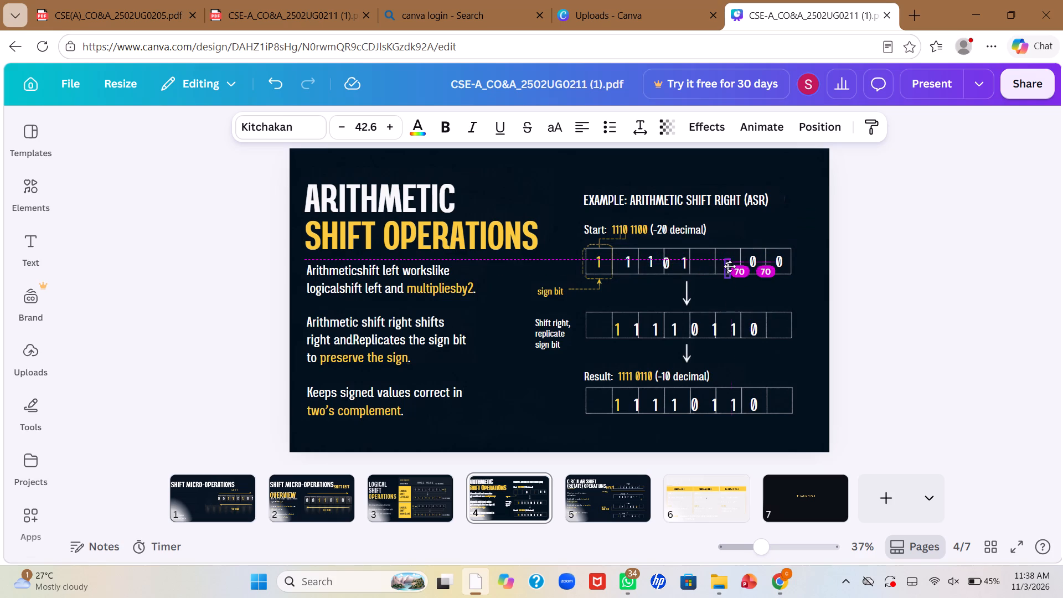
pyautogui.moveTo(730, 266); pyautogui.dragTo(730, 260)
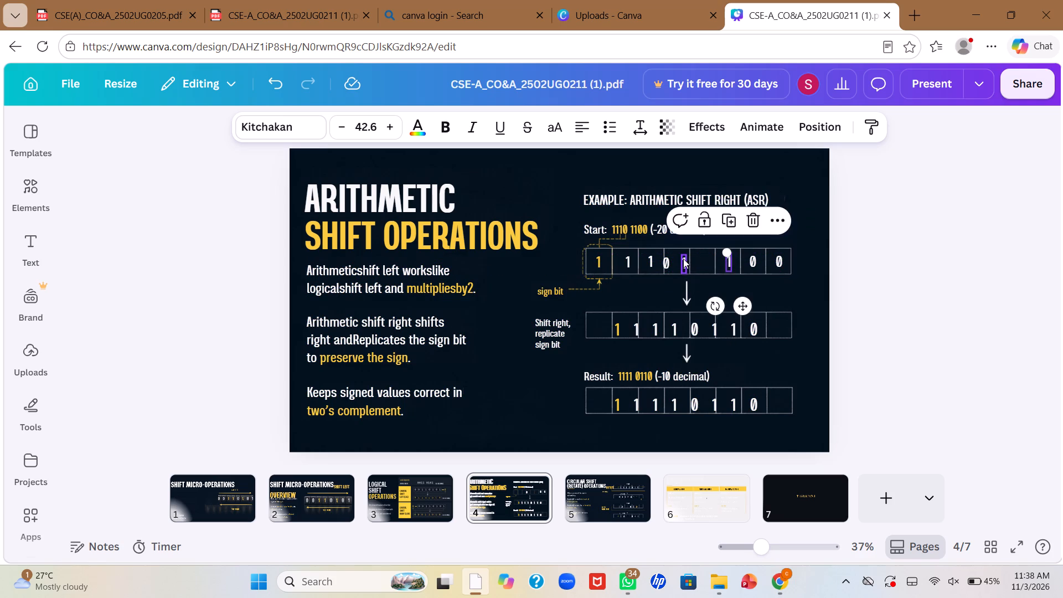
# Centre the Start row's 1 in the fifth cell and its 0 in the fourth cell, level with the other digits.
pyautogui.moveTo(683, 259); pyautogui.dragTo(701, 257)
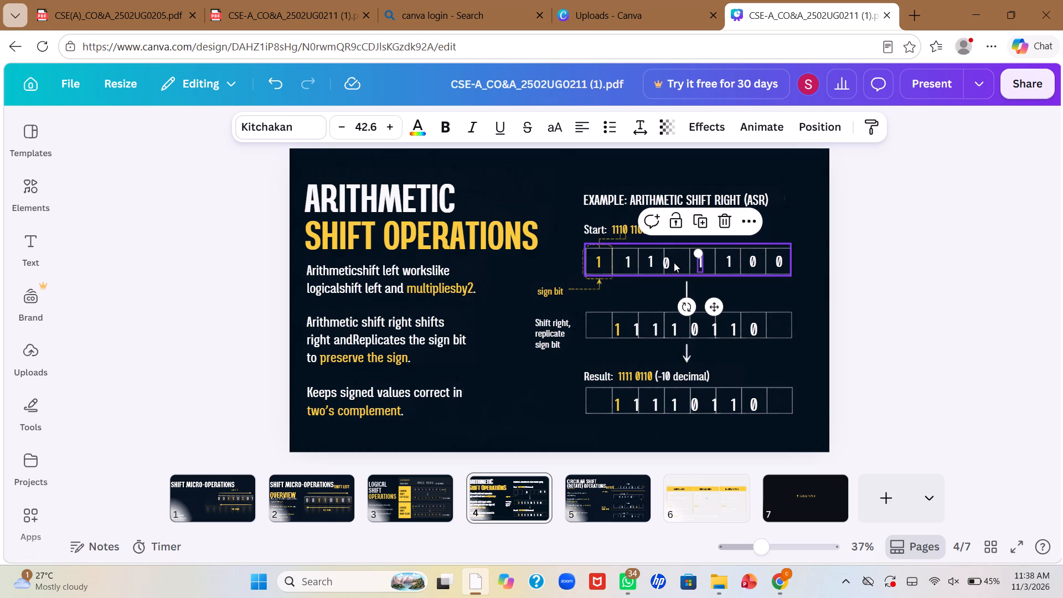
pyautogui.moveTo(667, 264); pyautogui.dragTo(680, 265)
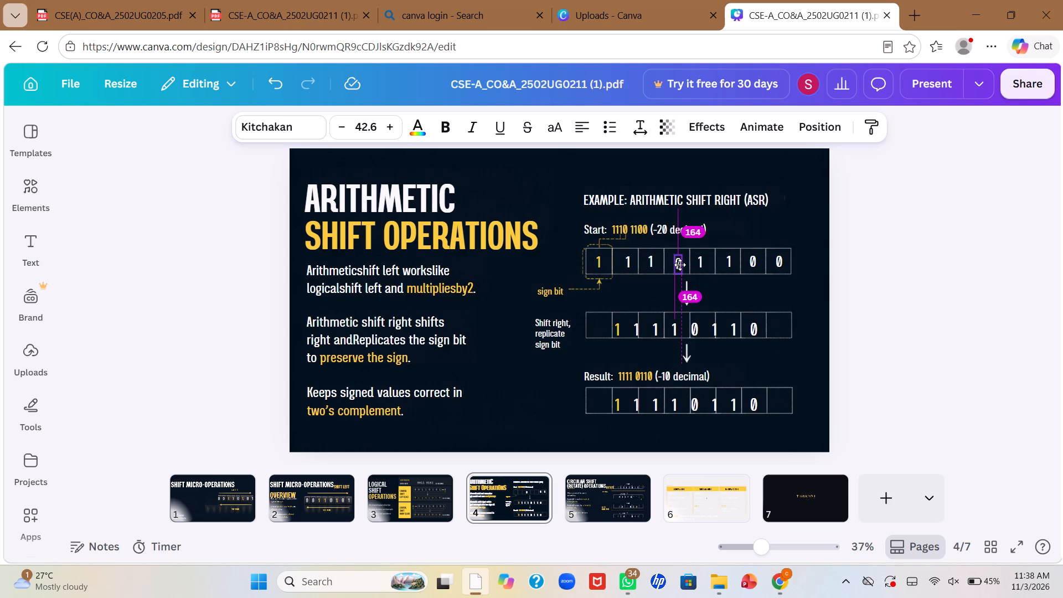
pyautogui.moveTo(680, 265); pyautogui.dragTo(680, 264)
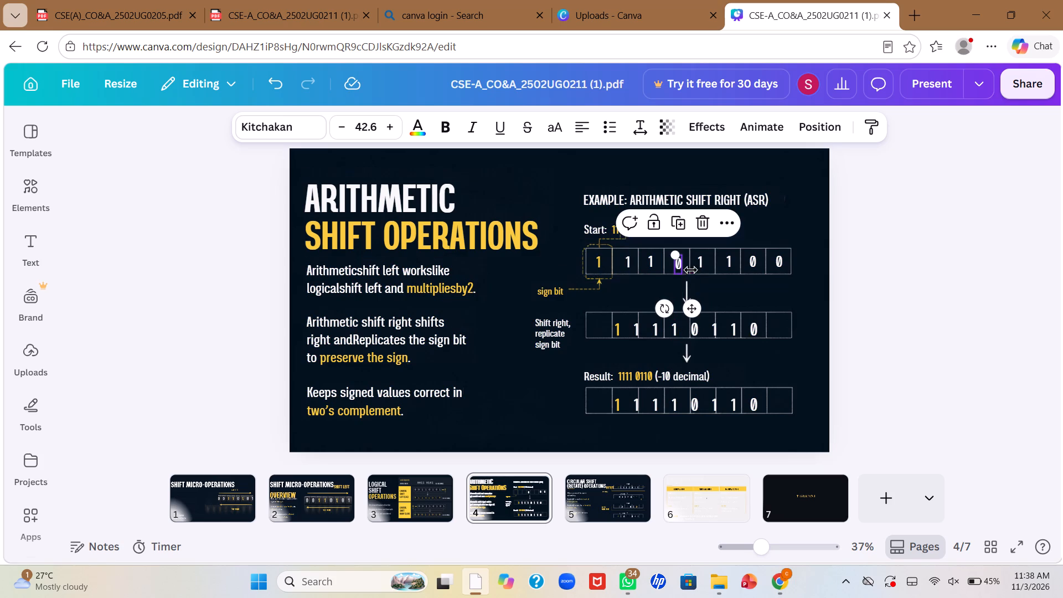
pyautogui.moveTo(681, 266); pyautogui.dragTo(680, 262)
pyautogui.moveTo(680, 262); pyautogui.dragTo(680, 251)
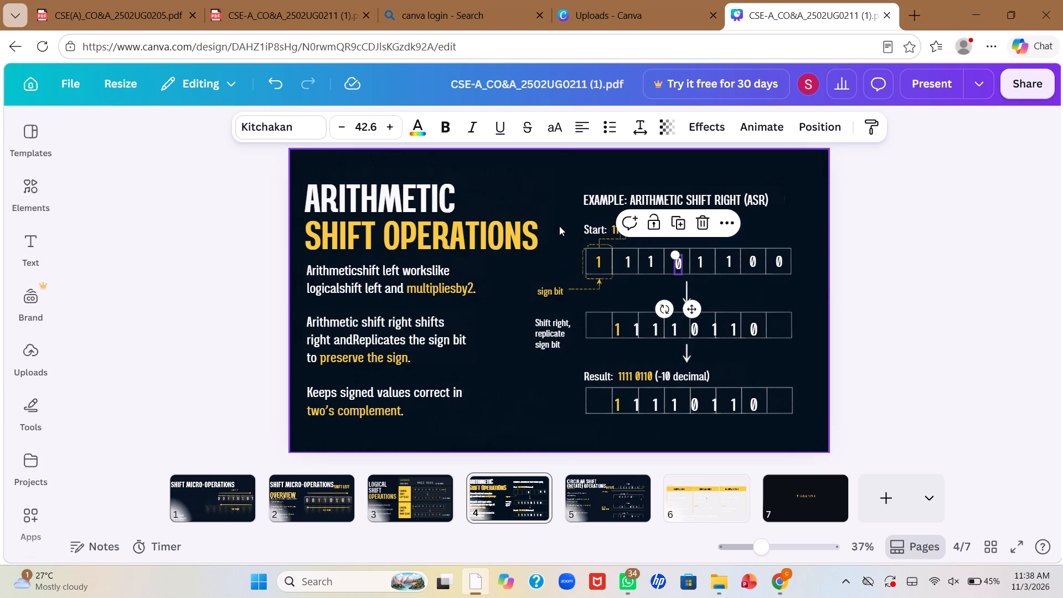
pyautogui.click(559, 226)
pyautogui.click(677, 259)
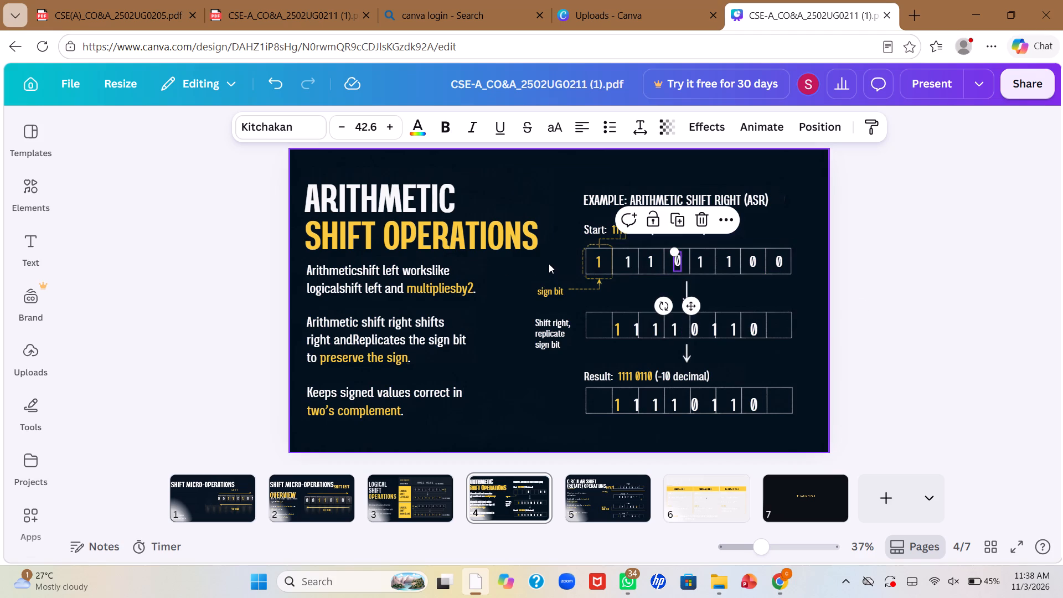
pyautogui.click(556, 243)
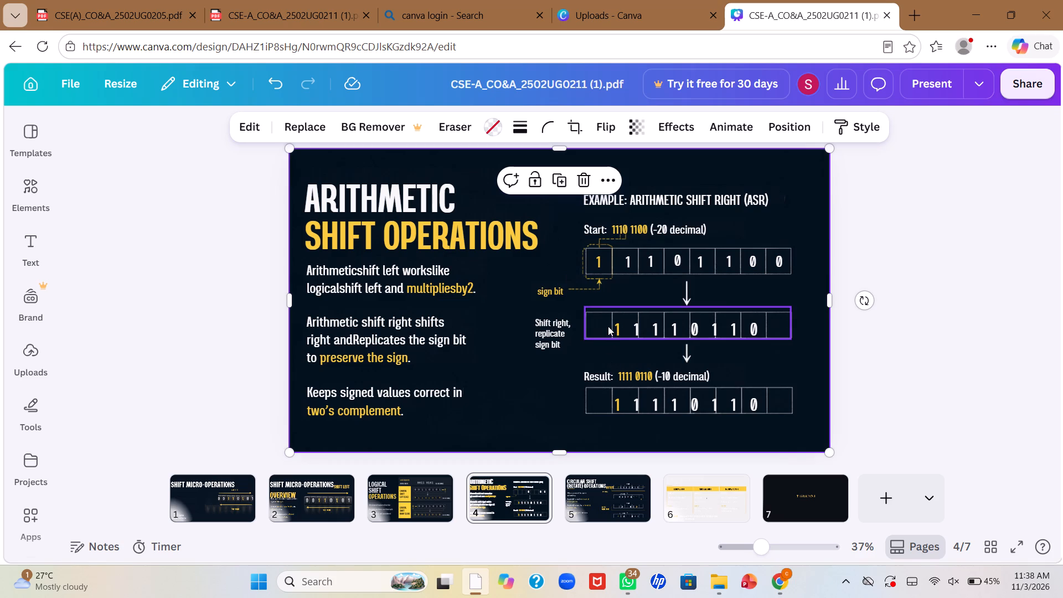
# Centre the first four 1s of the shift-right row, beside the replicate sign bit note, in the first four cells.
pyautogui.moveTo(618, 330); pyautogui.dragTo(598, 328)
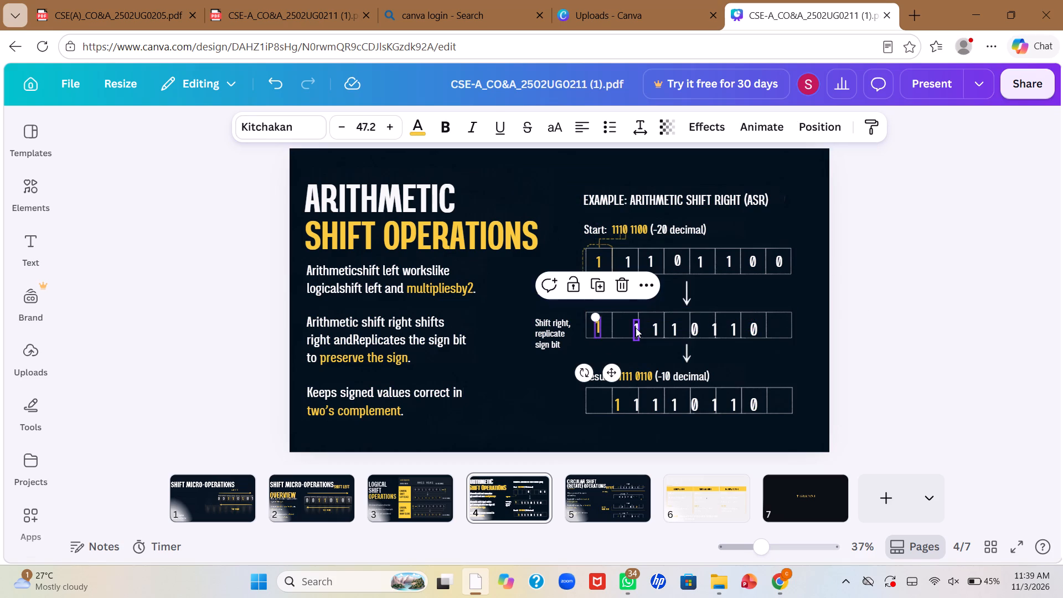
pyautogui.moveTo(636, 328); pyautogui.dragTo(626, 326)
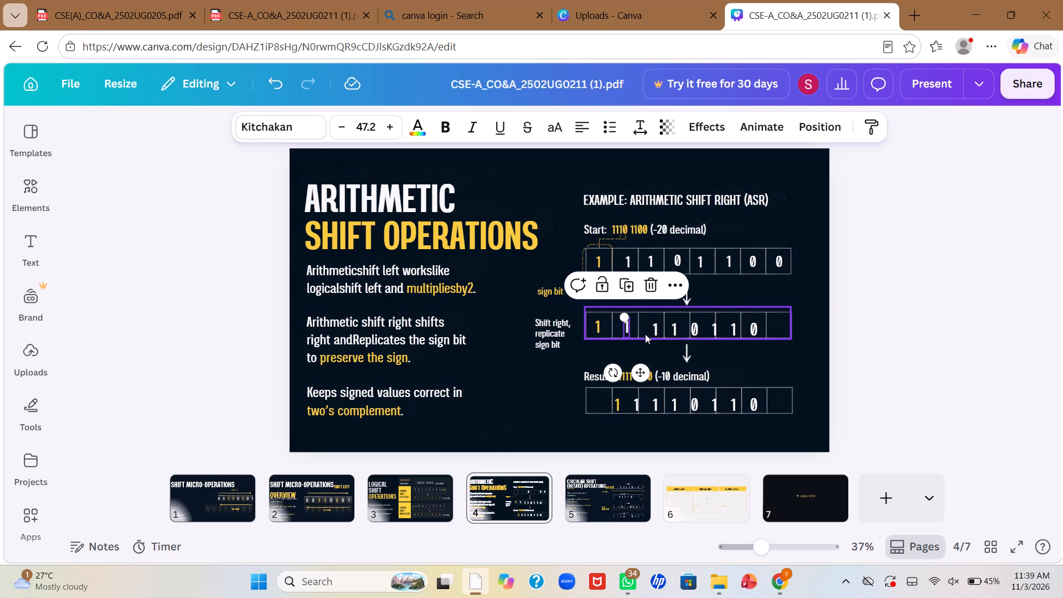
pyautogui.click(657, 330)
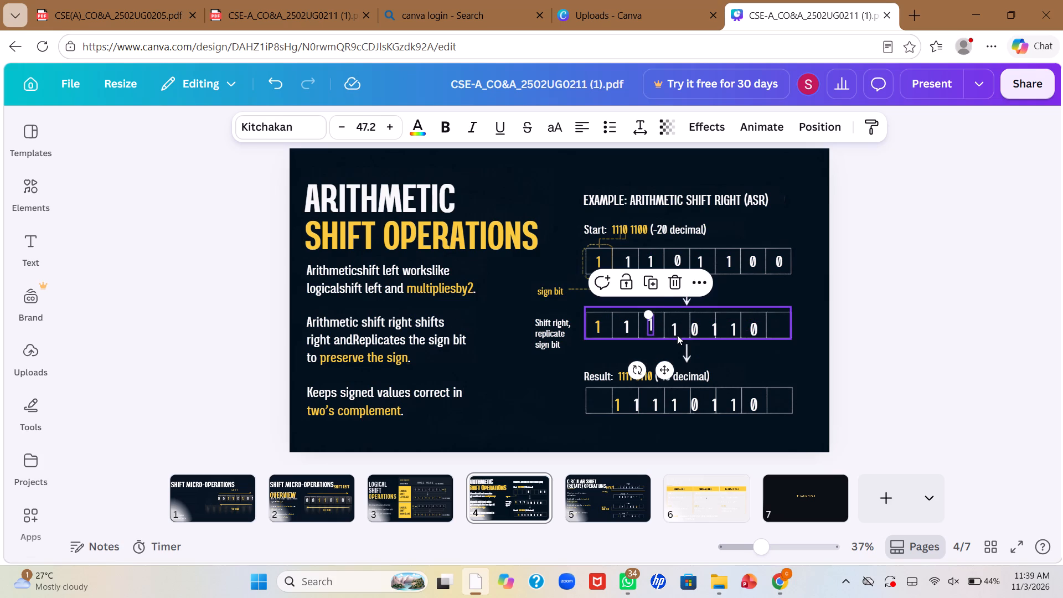
pyautogui.click(677, 335)
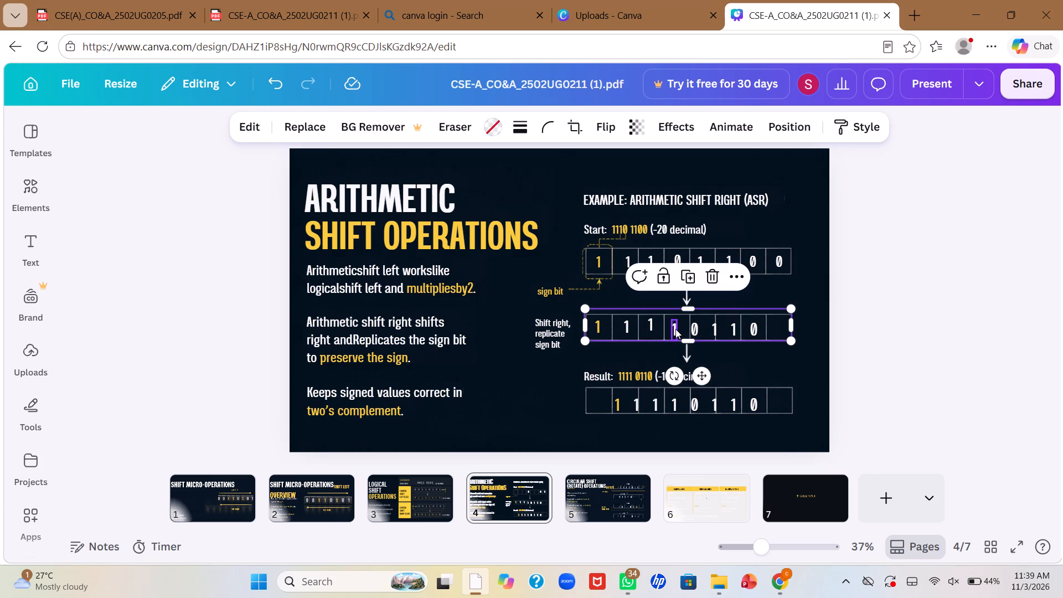
pyautogui.click(675, 329)
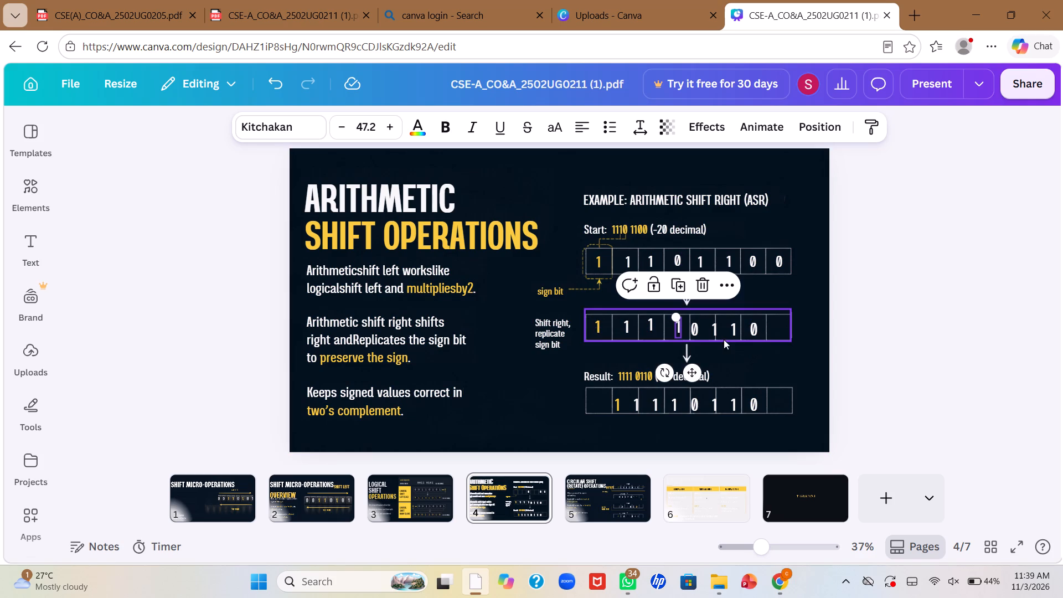
# Move the shift-right row's last four digits, 0, 1, 1 and 0, into the fifth to eighth cells.
pyautogui.moveTo(757, 332); pyautogui.dragTo(822, 332)
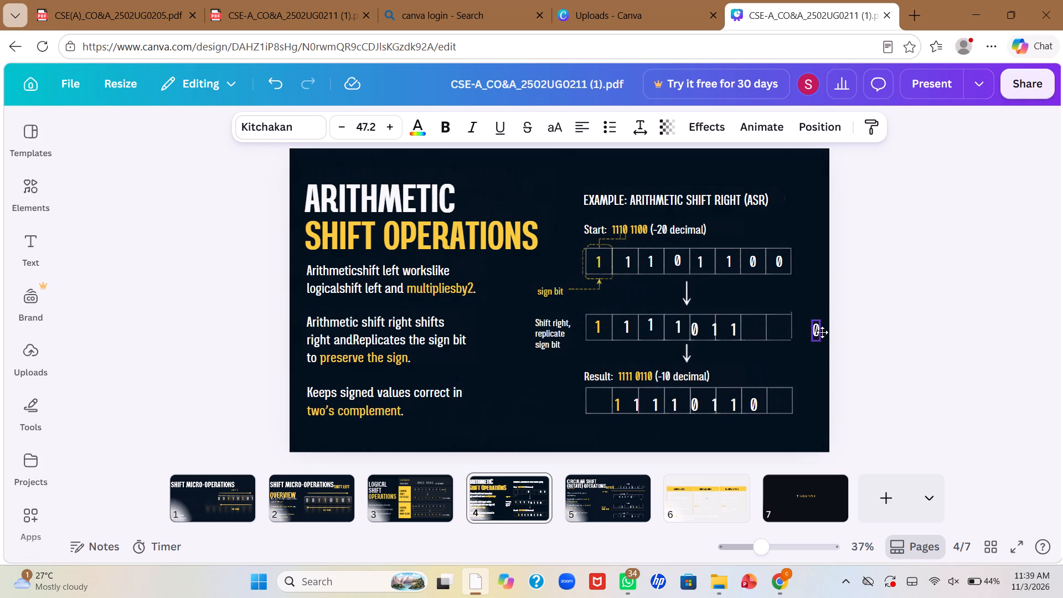
pyautogui.moveTo(822, 332); pyautogui.dragTo(782, 329)
pyautogui.moveTo(734, 331); pyautogui.dragTo(750, 329)
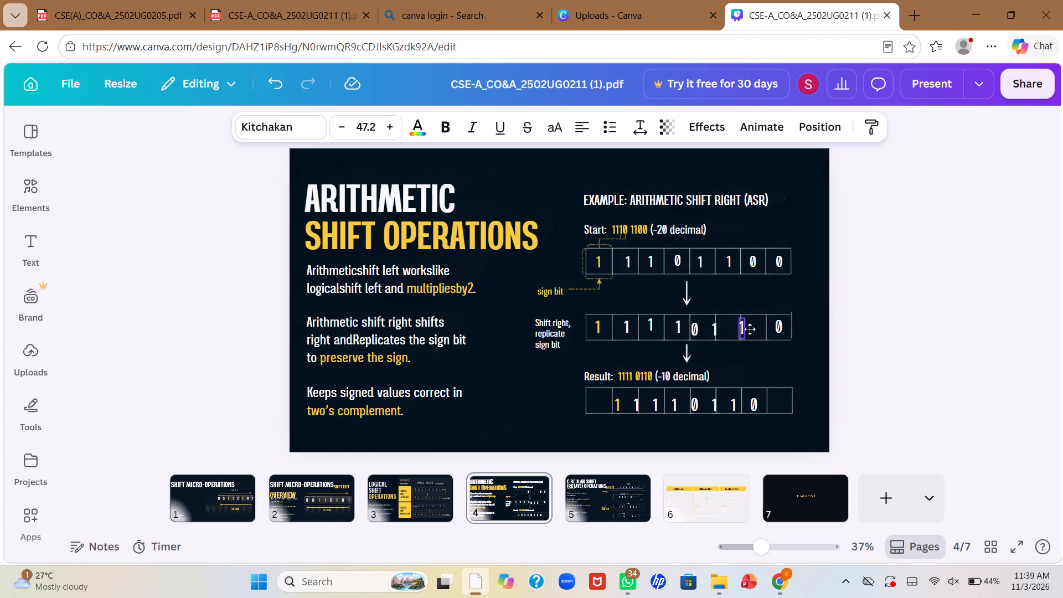
pyautogui.moveTo(750, 329); pyautogui.dragTo(752, 329)
pyautogui.moveTo(713, 326); pyautogui.dragTo(716, 327)
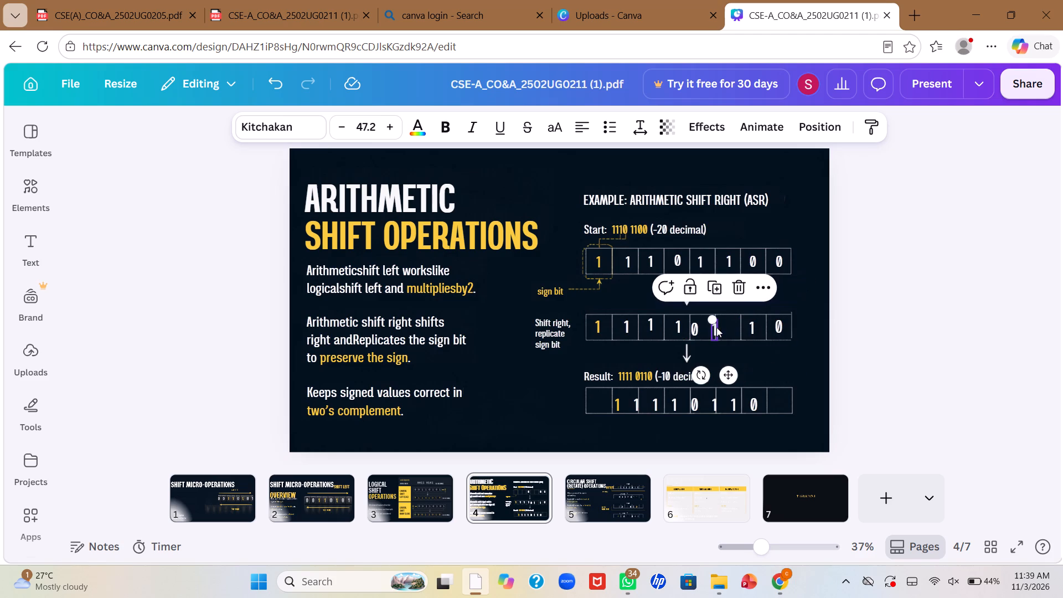
pyautogui.moveTo(716, 327); pyautogui.dragTo(727, 323)
pyautogui.click(695, 328)
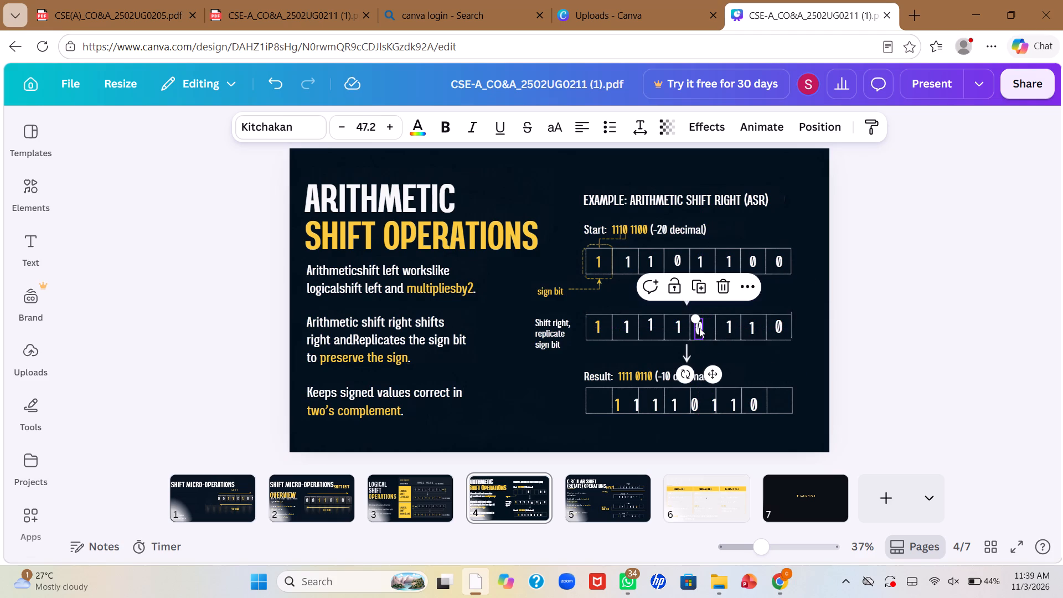
# Level the third digit of the shift-right row with its neighbouring digits.
pyautogui.click(651, 323)
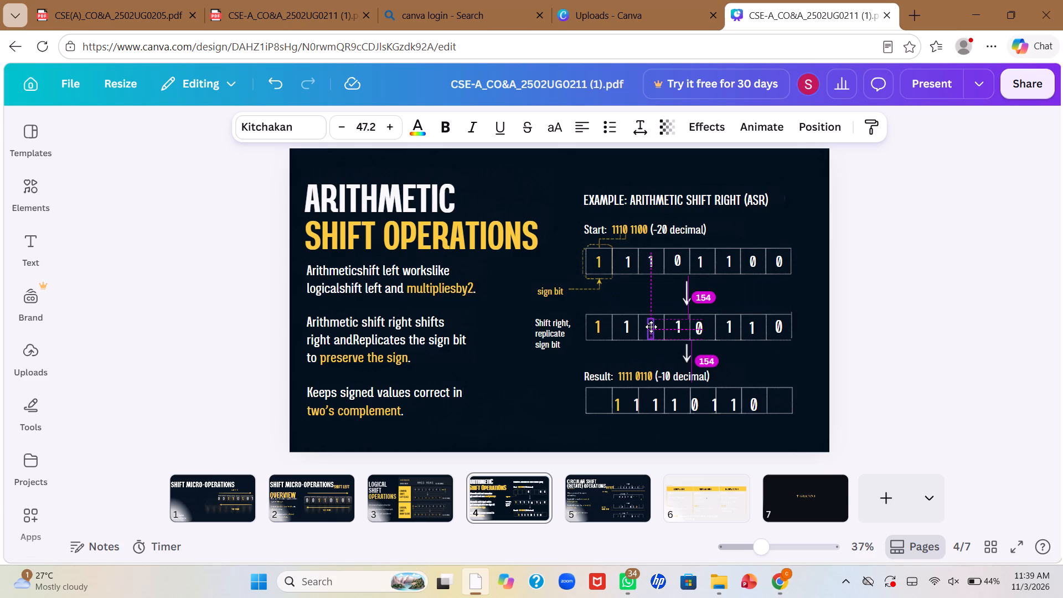
pyautogui.click(779, 364)
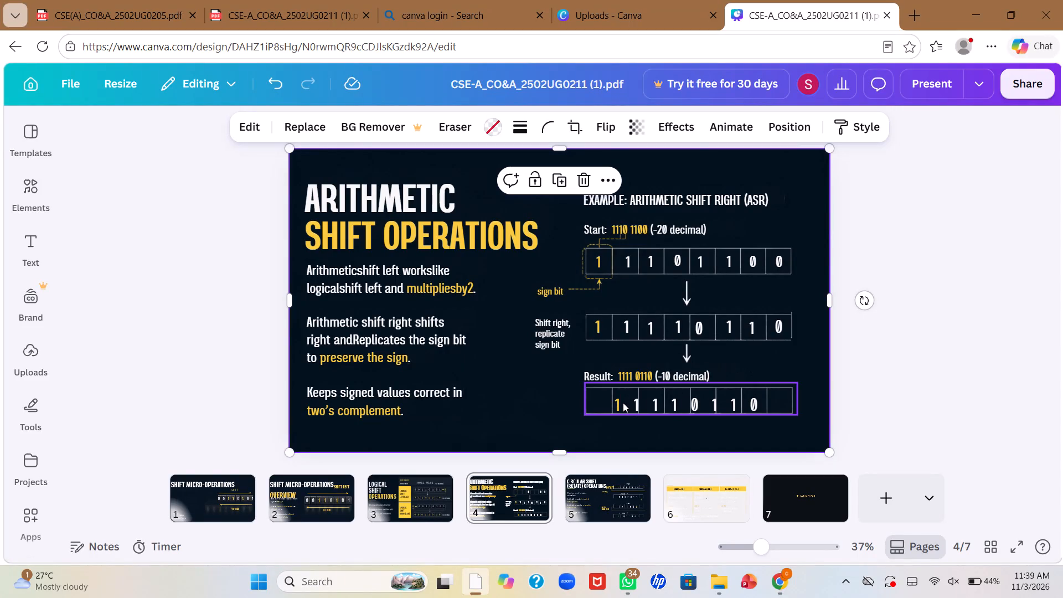
# Move the yellow sign bit 1 of the Result row into the first cell.
pyautogui.moveTo(617, 405); pyautogui.dragTo(600, 400)
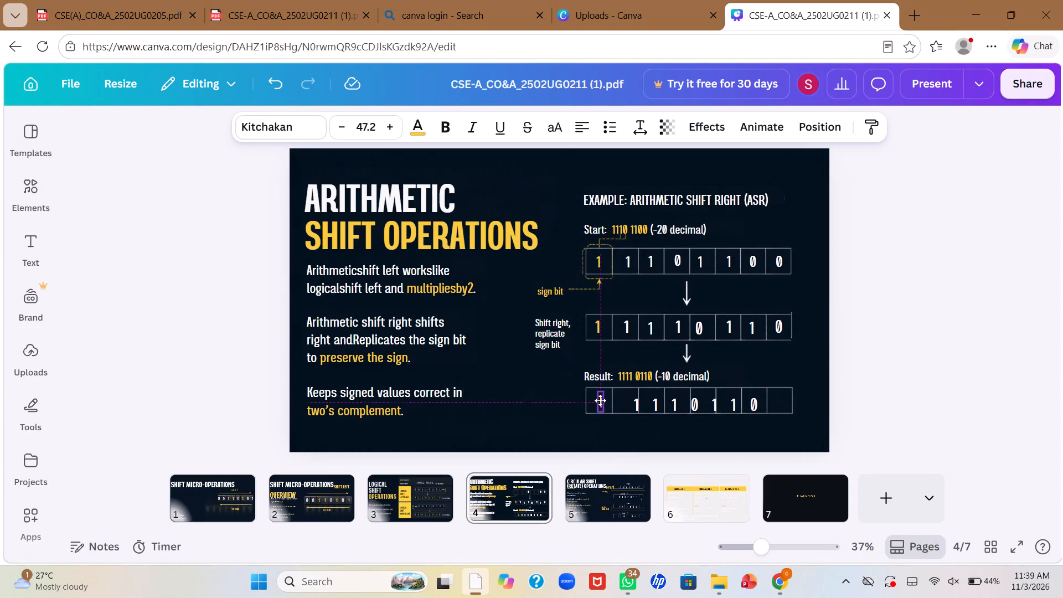
pyautogui.moveTo(600, 400); pyautogui.dragTo(598, 399)
# Reposition the Result row's cell frame slightly lower and further along, and centre the yellow sign bit 1 in its first cell.
pyautogui.moveTo(639, 403); pyautogui.dragTo(633, 407)
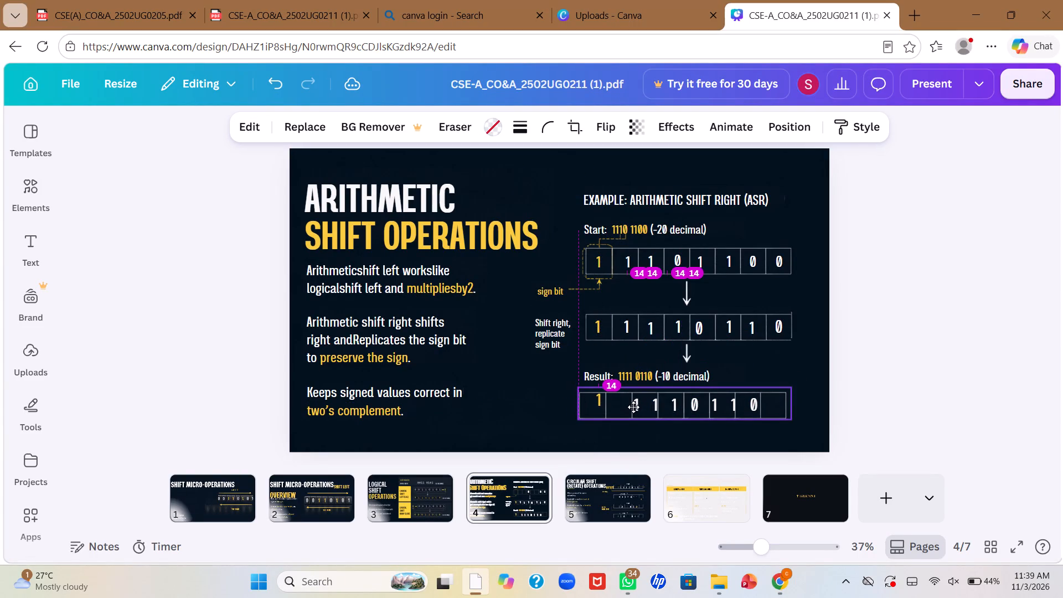
pyautogui.moveTo(633, 407); pyautogui.dragTo(633, 406)
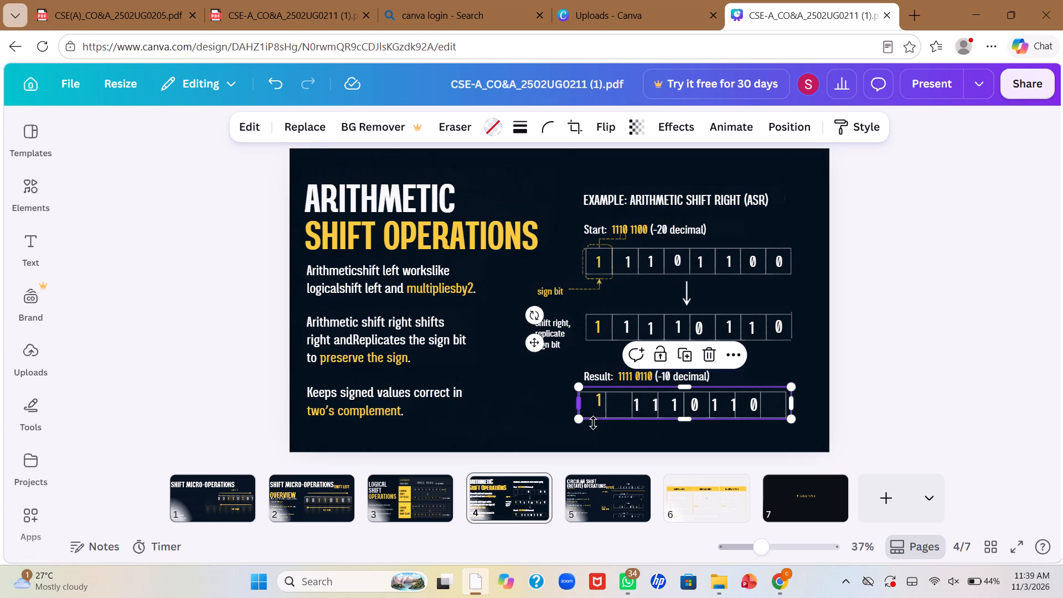
pyautogui.moveTo(601, 406); pyautogui.dragTo(613, 406)
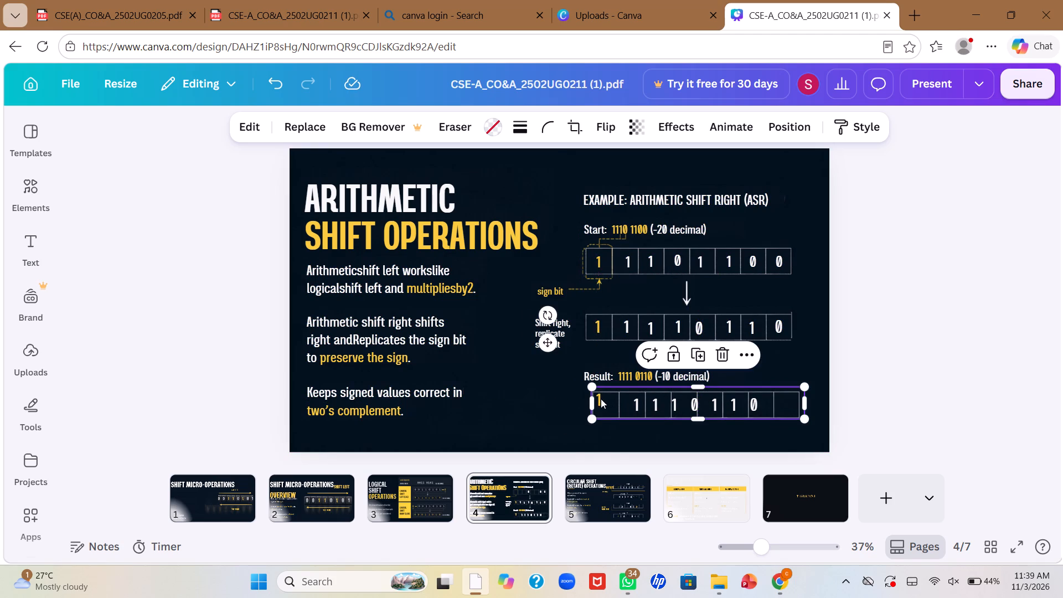
pyautogui.moveTo(598, 398); pyautogui.dragTo(606, 404)
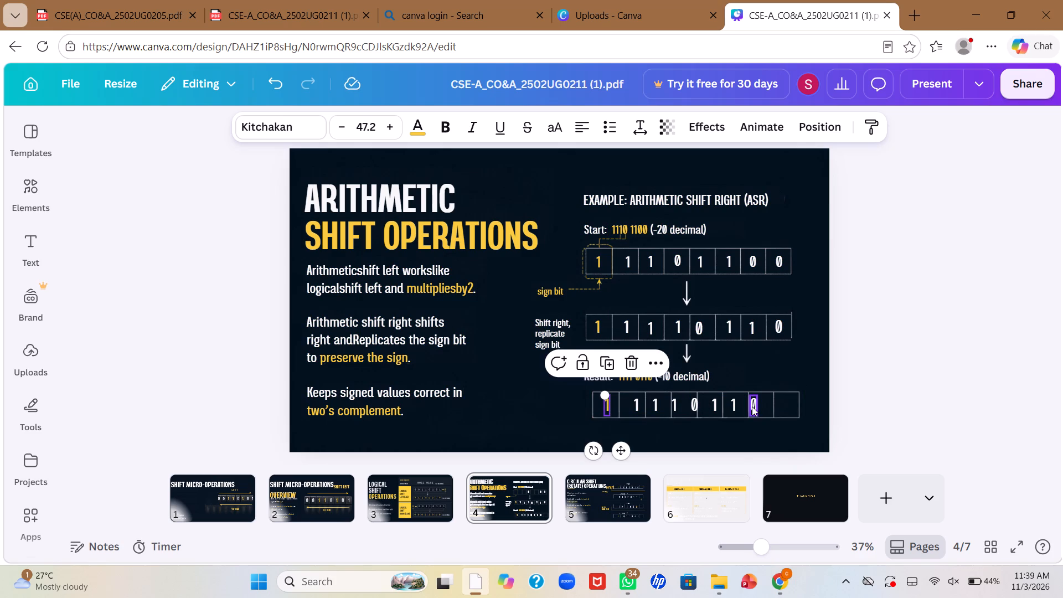
# Move the Result row's last five digits, 1, 0, 1, 1 and 0, into the fourth to eighth cells.
pyautogui.moveTo(752, 406); pyautogui.dragTo(785, 404)
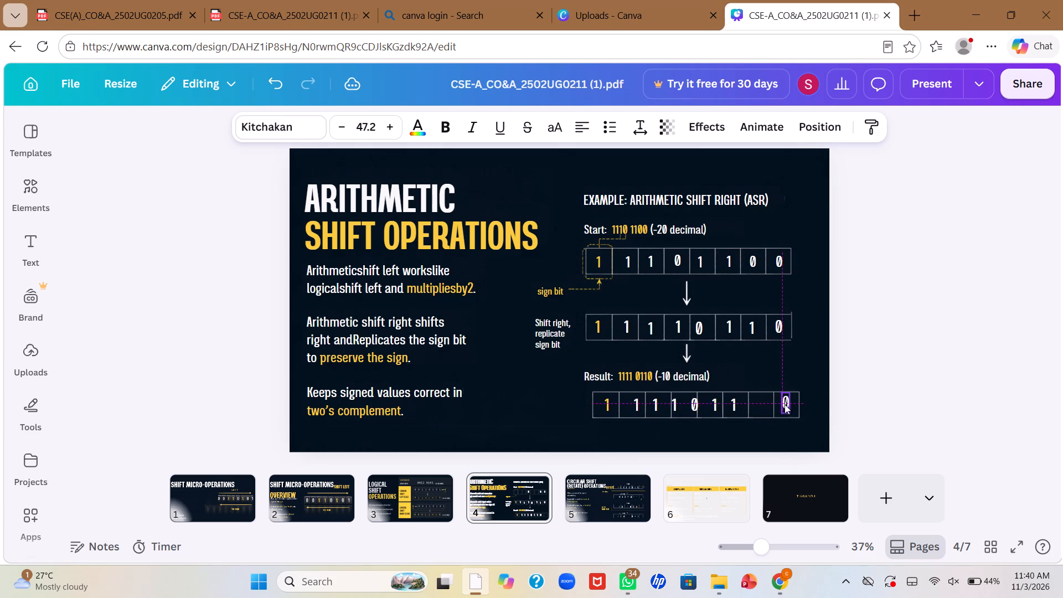
pyautogui.moveTo(732, 405); pyautogui.dragTo(757, 405)
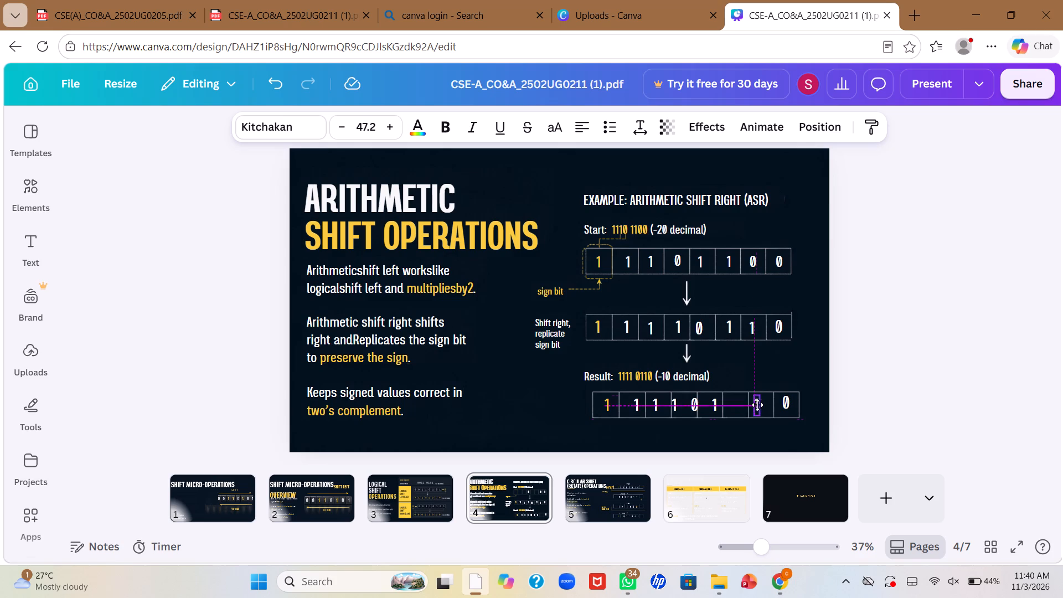
pyautogui.moveTo(757, 405); pyautogui.dragTo(758, 400)
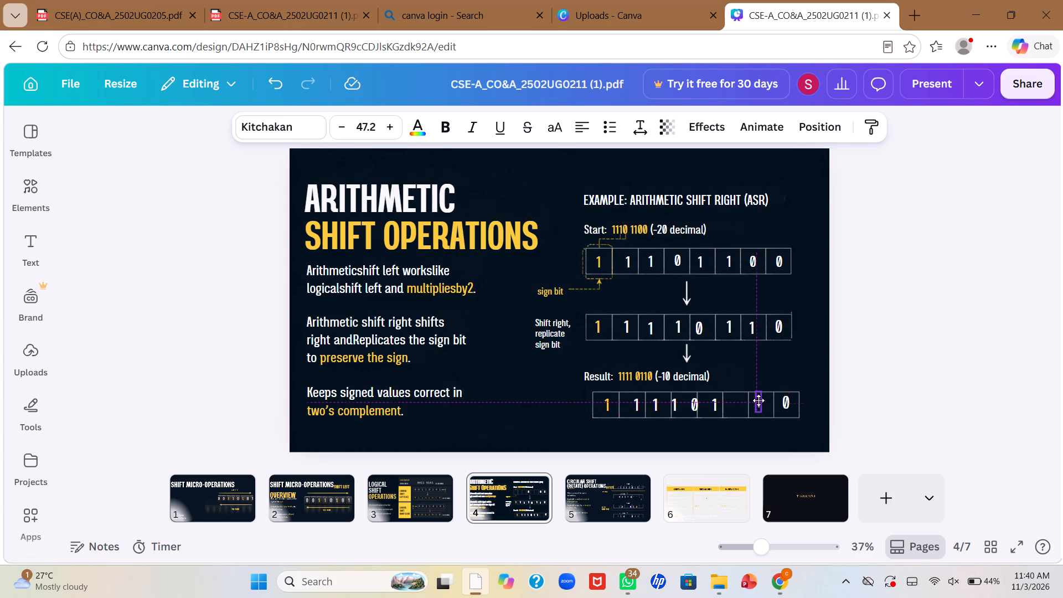
pyautogui.moveTo(758, 400); pyautogui.dragTo(760, 404)
pyautogui.moveTo(715, 401); pyautogui.dragTo(755, 403)
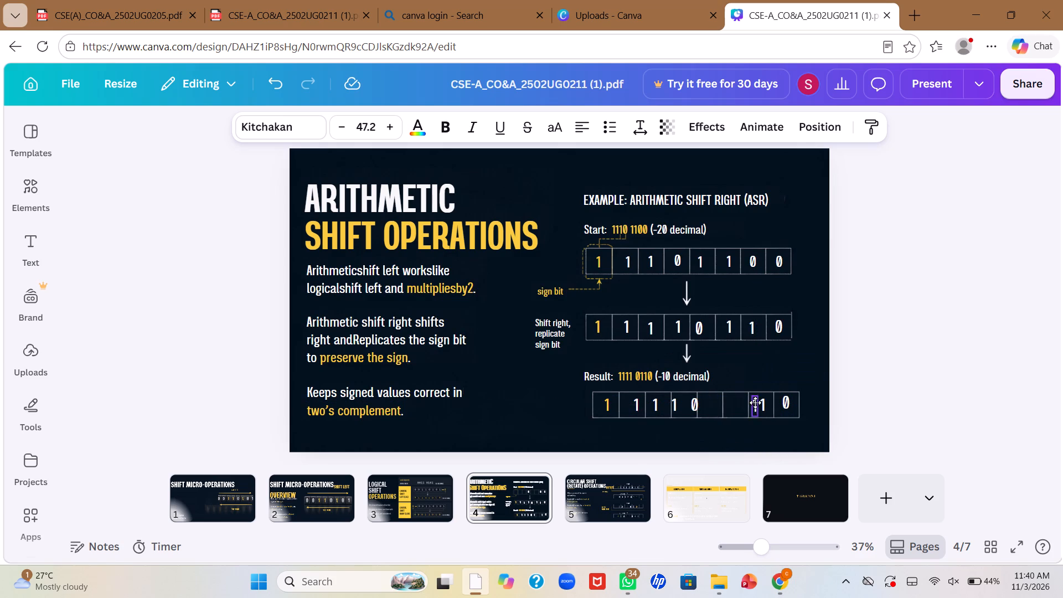
pyautogui.moveTo(755, 403); pyautogui.dragTo(733, 401)
pyautogui.moveTo(694, 403); pyautogui.dragTo(709, 402)
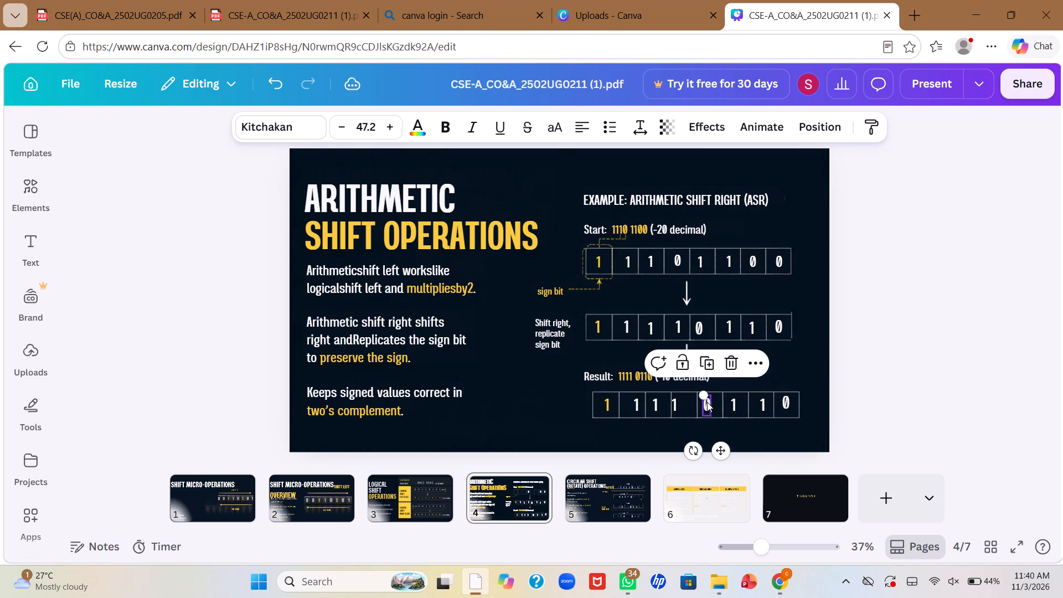
pyautogui.moveTo(675, 405); pyautogui.dragTo(684, 406)
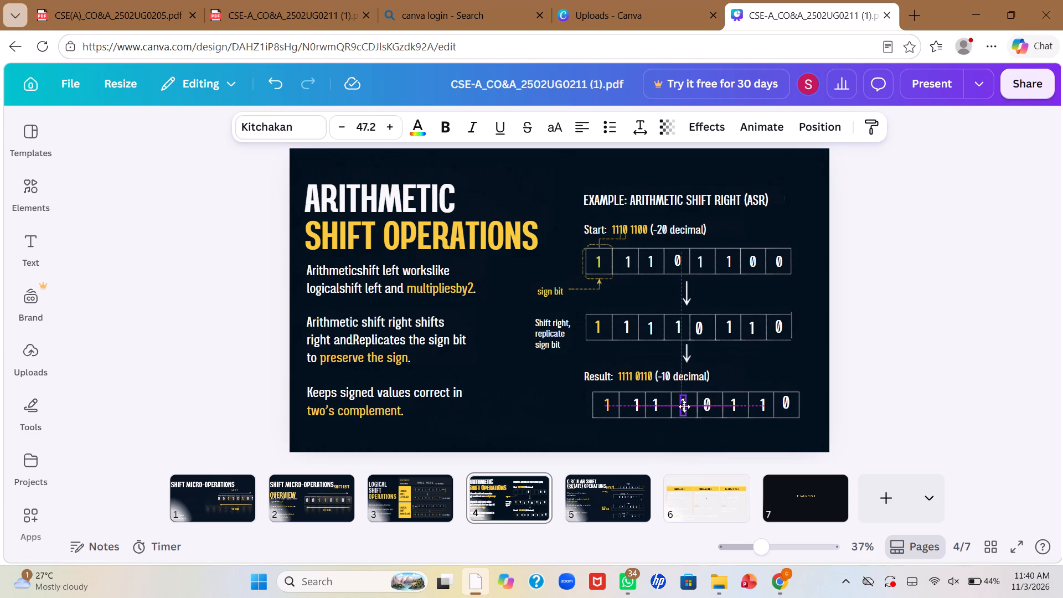
pyautogui.moveTo(684, 406); pyautogui.dragTo(685, 406)
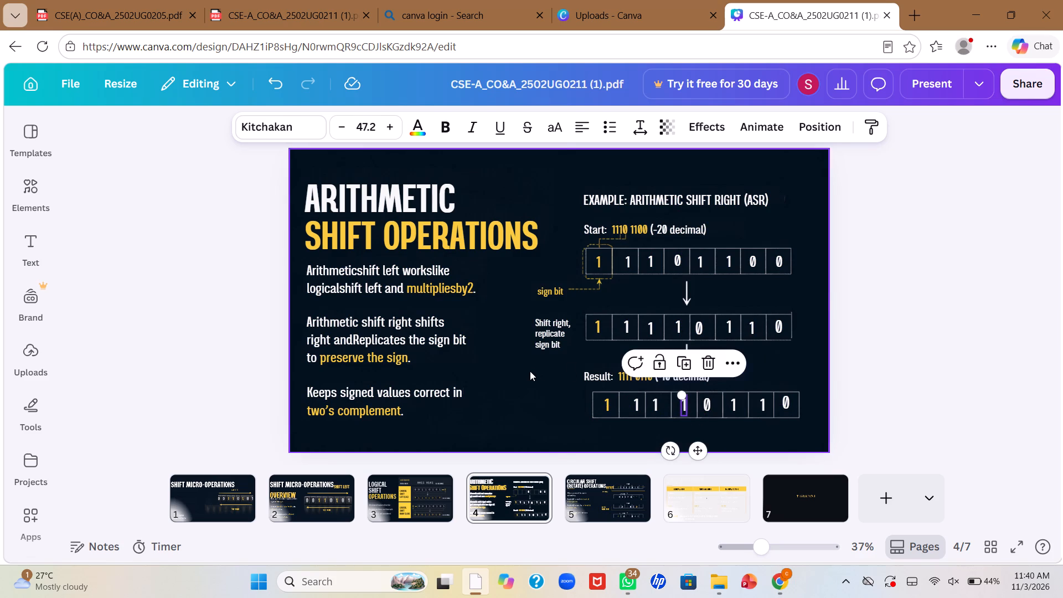
pyautogui.click(530, 371)
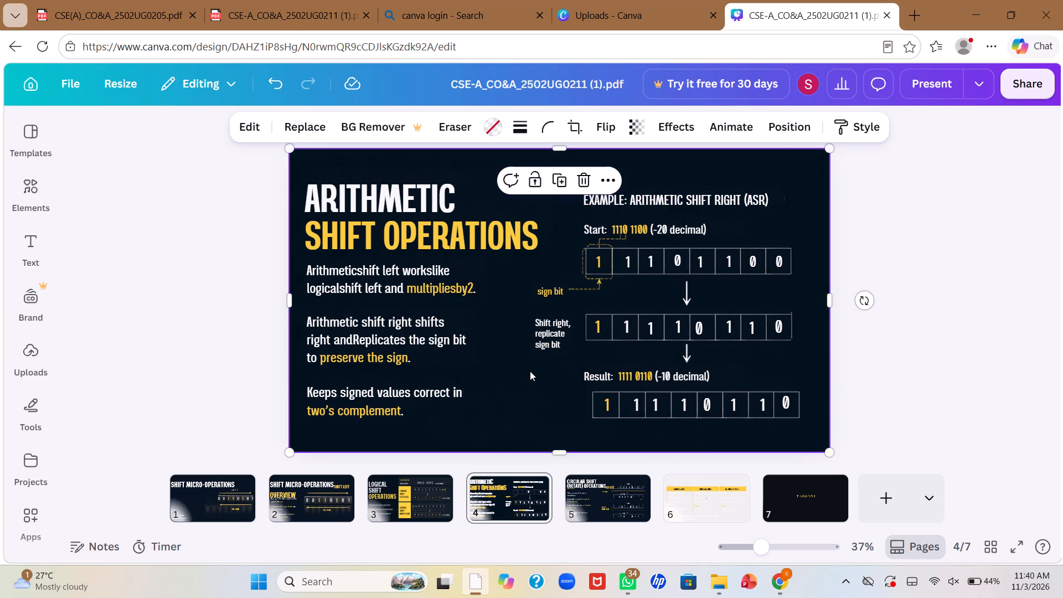
# On slide 5, Circular Shift (Rotate) Operations, shift the background image slightly upward while keeping it in line with the slide's sides.
pyautogui.scroll(-3, 530, 371)
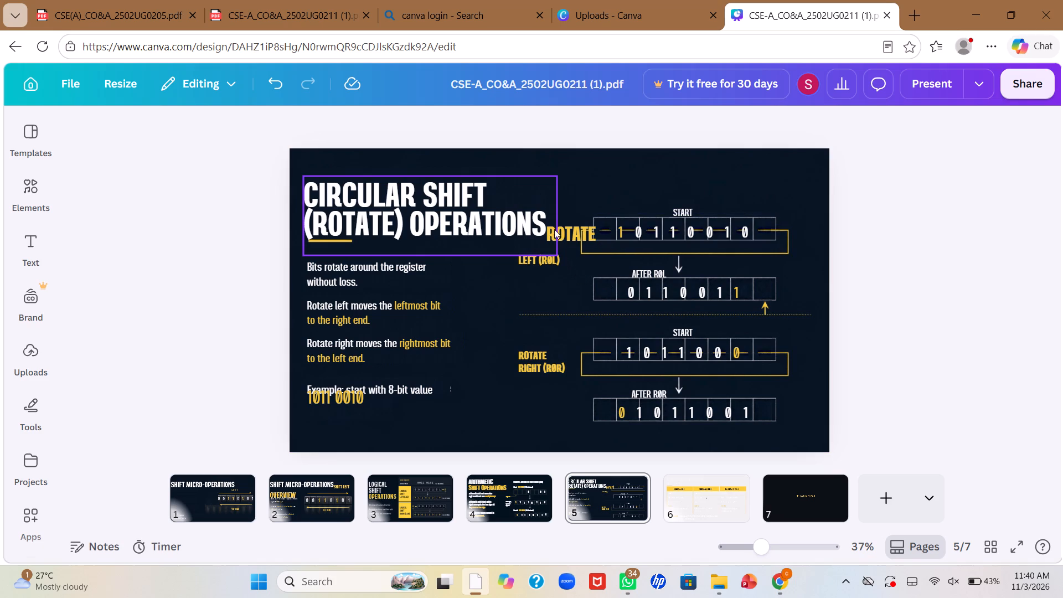
pyautogui.click(568, 236)
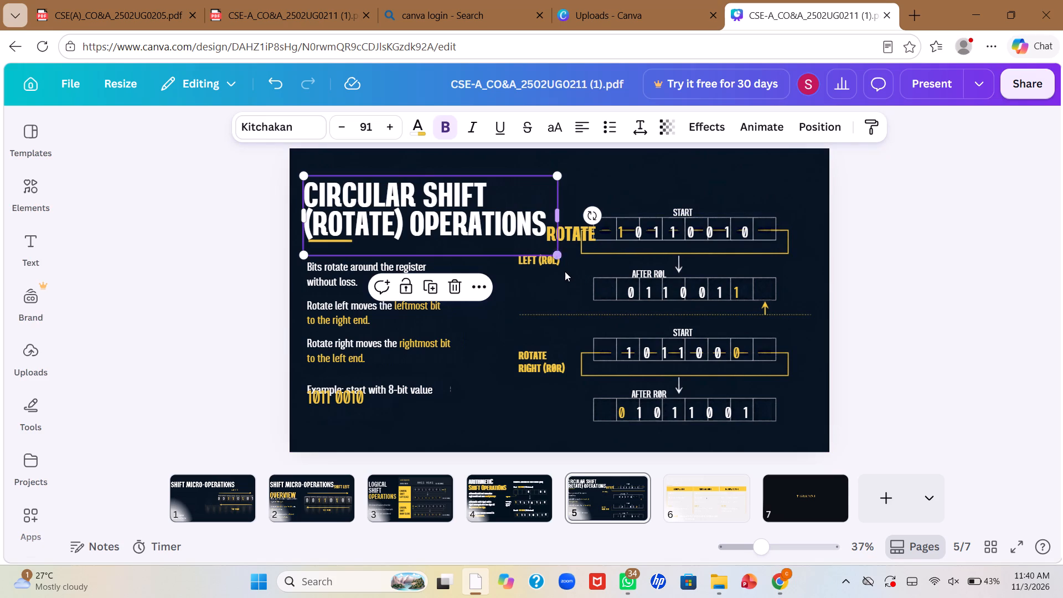
pyautogui.moveTo(567, 280); pyautogui.dragTo(586, 263)
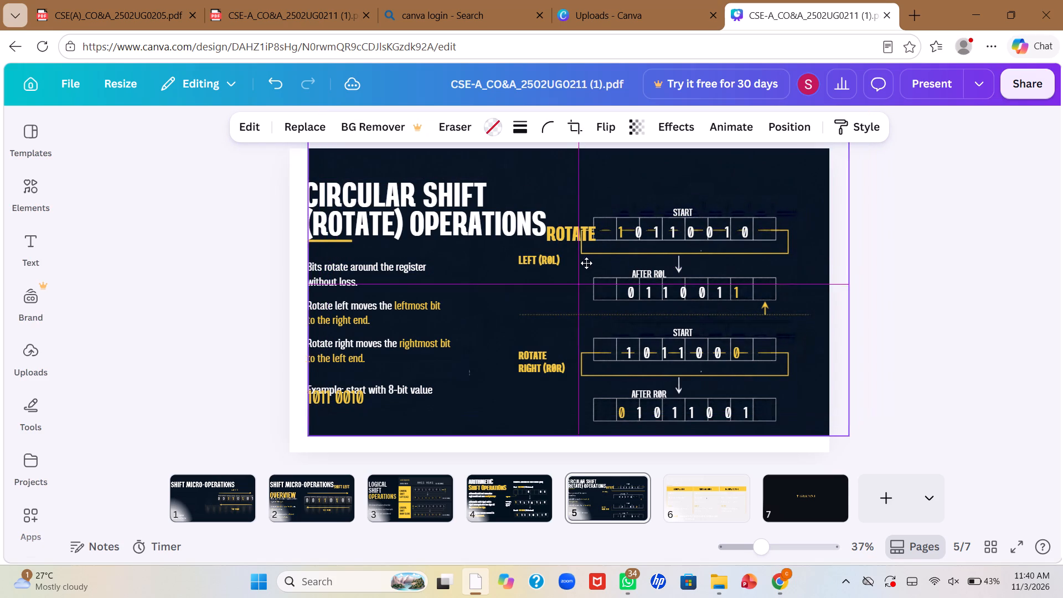
pyautogui.moveTo(586, 263); pyautogui.dragTo(569, 269)
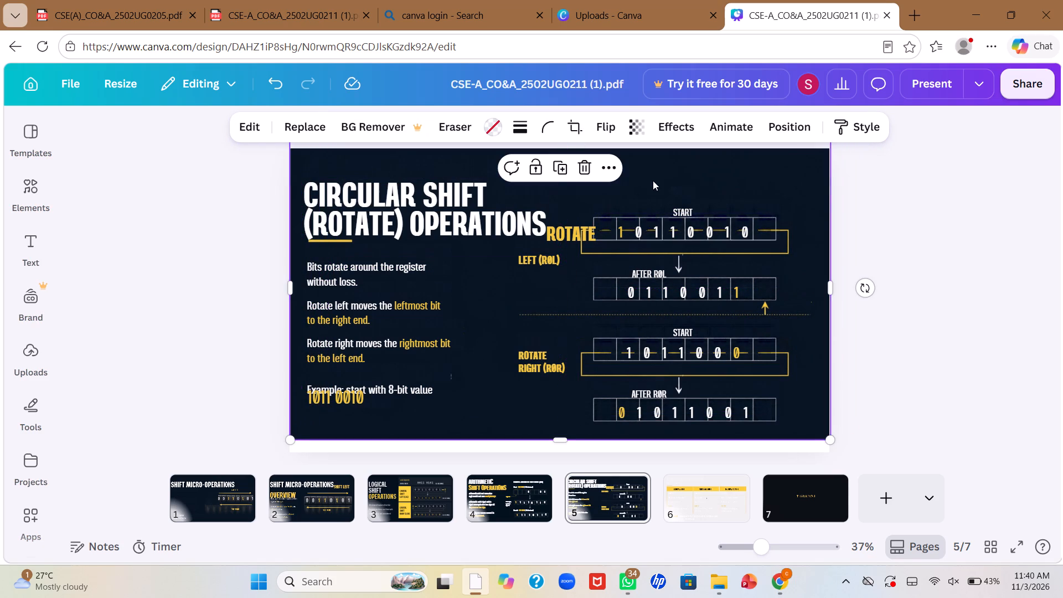
pyautogui.click(653, 181)
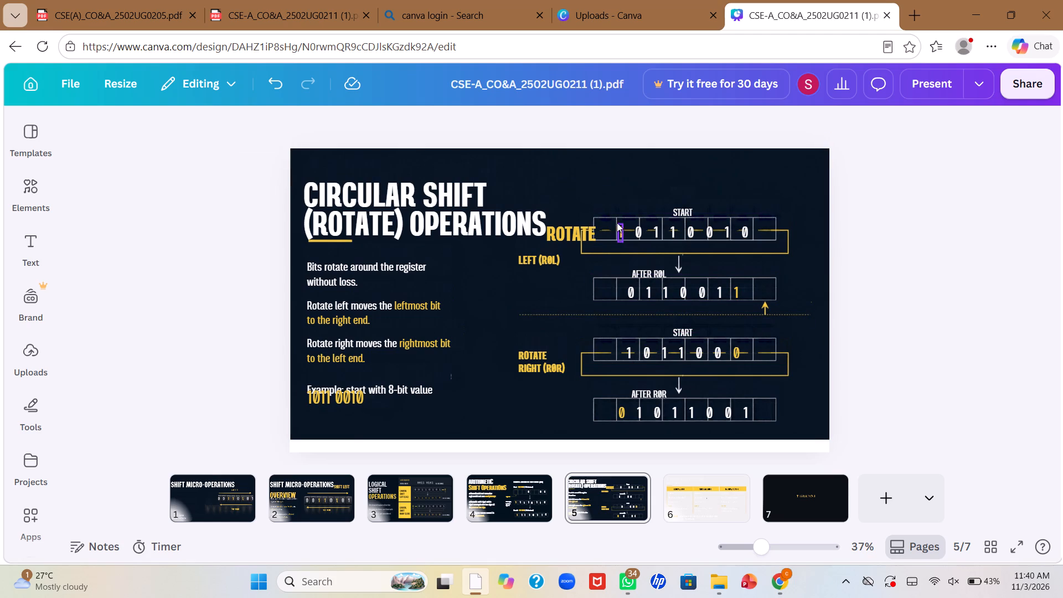
# Move the first three digits of the Rotate Left Start row, 1, 0 and 1, into the first three cells.
pyautogui.moveTo(622, 231); pyautogui.dragTo(610, 230)
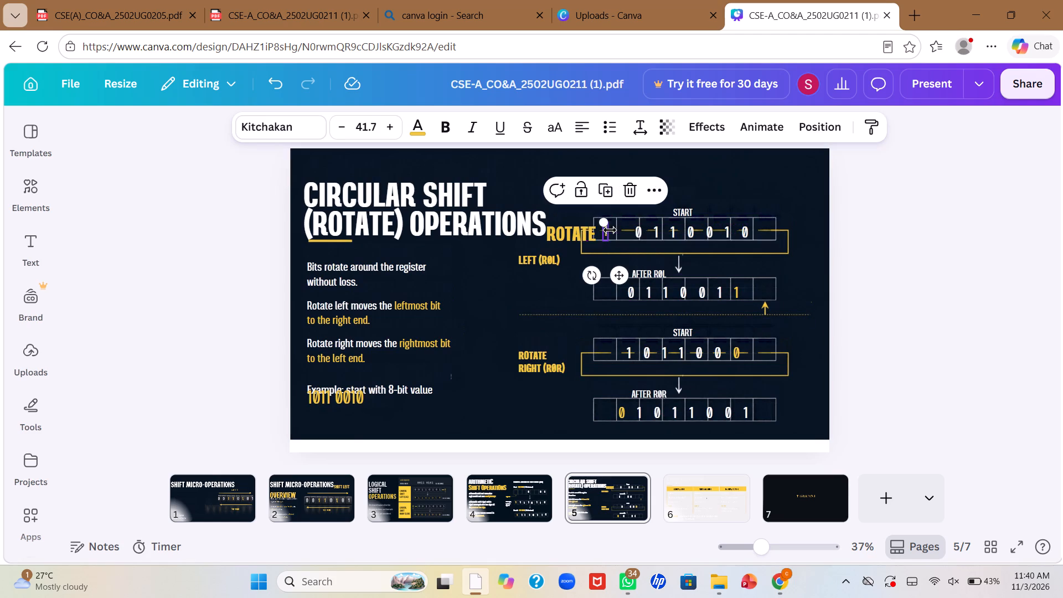
pyautogui.moveTo(637, 231); pyautogui.dragTo(626, 229)
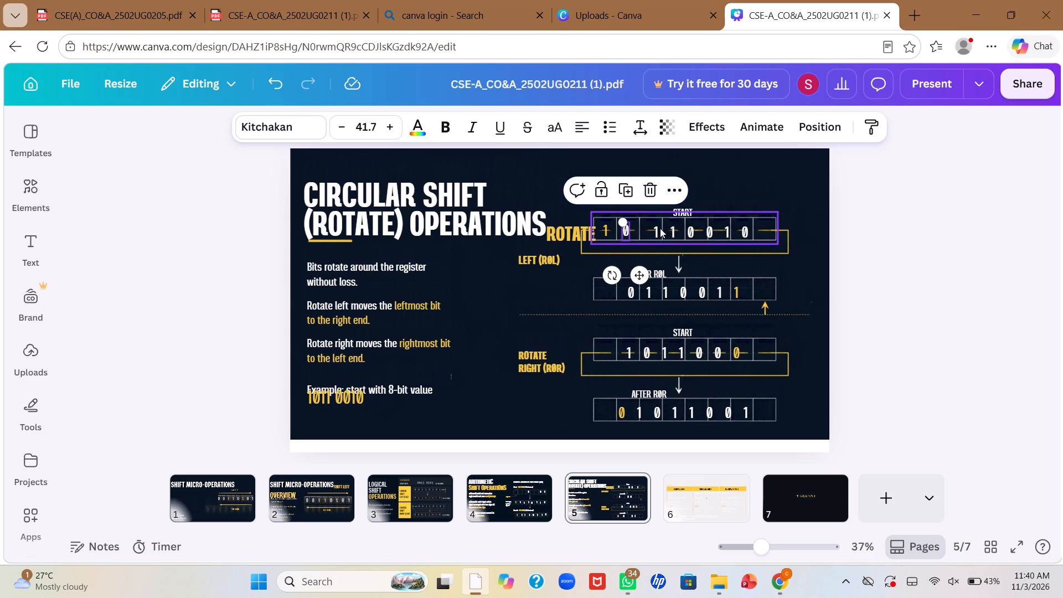
pyautogui.moveTo(655, 230); pyautogui.dragTo(645, 230)
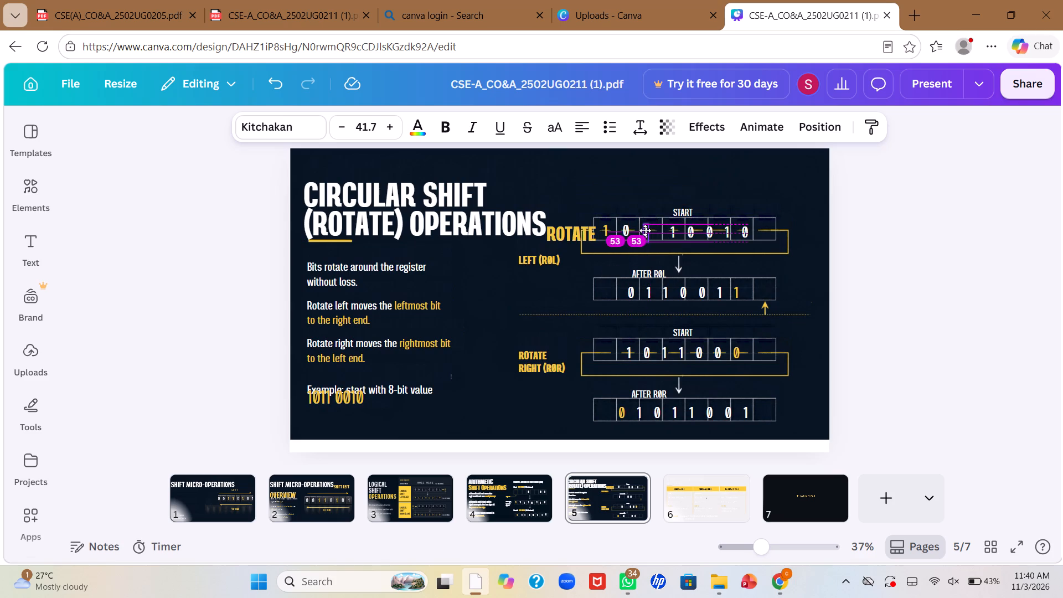
pyautogui.moveTo(645, 230); pyautogui.dragTo(649, 230)
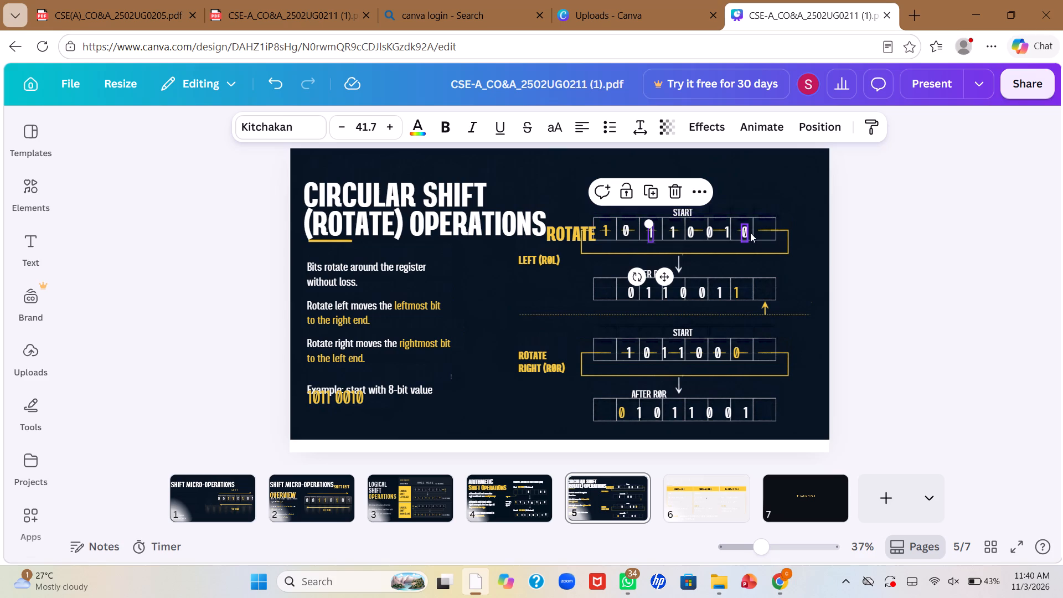
# Move the last four digits of the Rotate Left Start row, 0, 0, 1 and 0, into the fifth to eighth cells.
pyautogui.moveTo(747, 233); pyautogui.dragTo(766, 221)
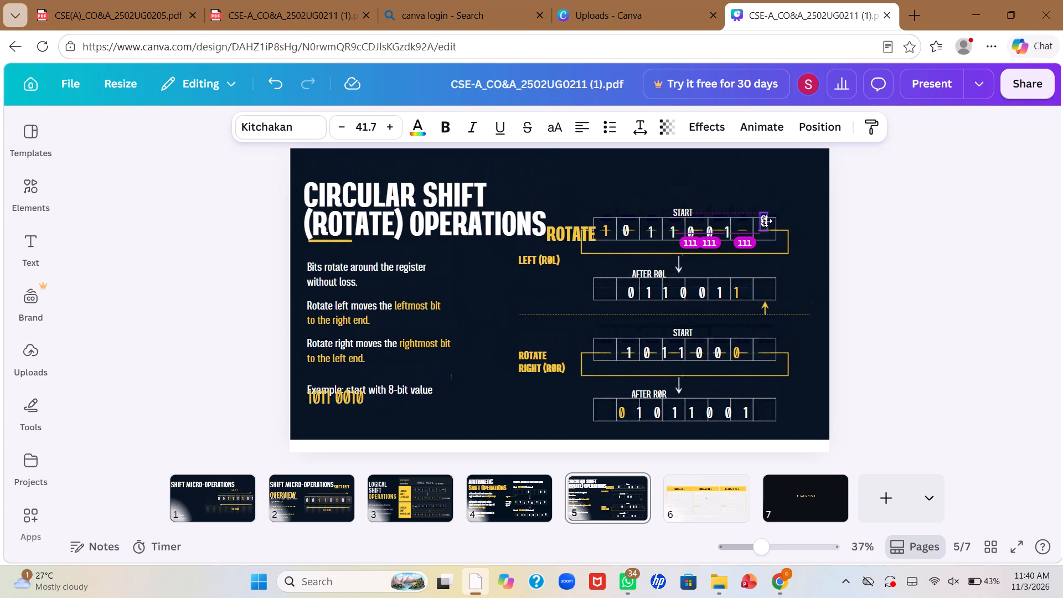
pyautogui.moveTo(766, 221); pyautogui.dragTo(768, 229)
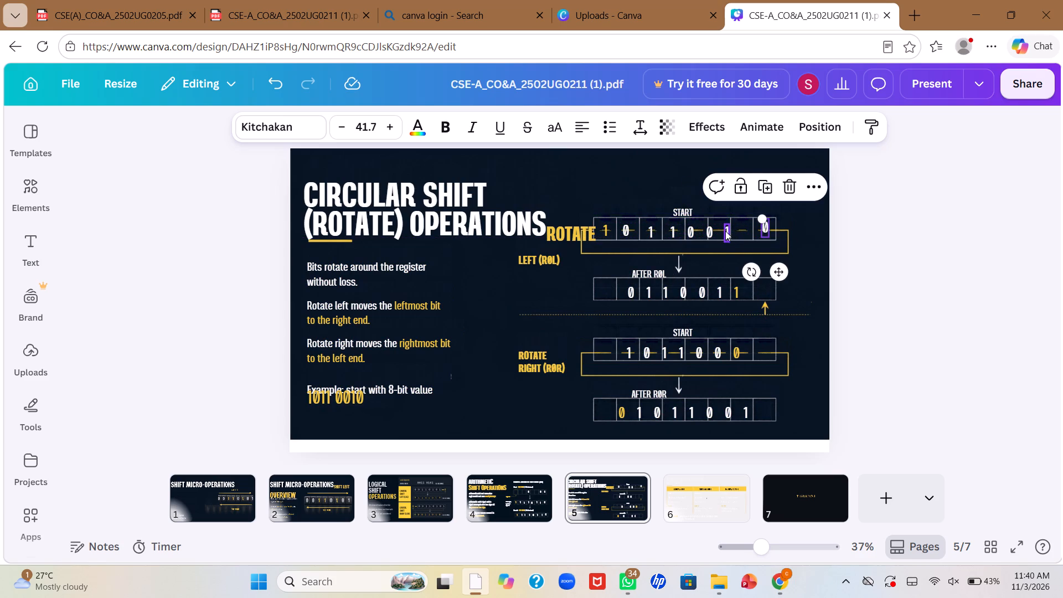
pyautogui.moveTo(725, 231); pyautogui.dragTo(739, 228)
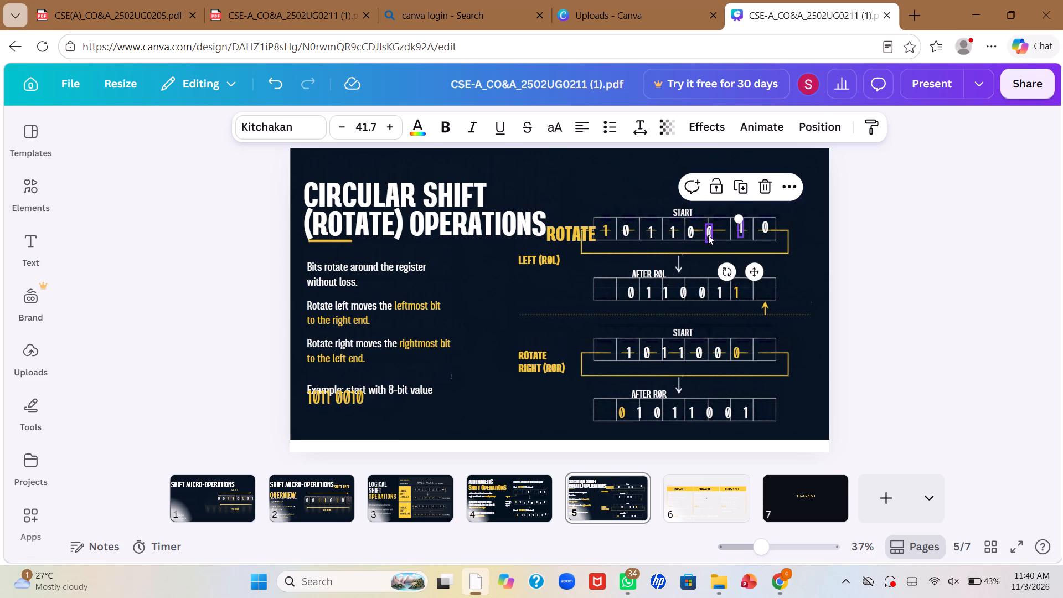
pyautogui.moveTo(708, 235); pyautogui.dragTo(719, 231)
pyautogui.moveTo(692, 231); pyautogui.dragTo(699, 220)
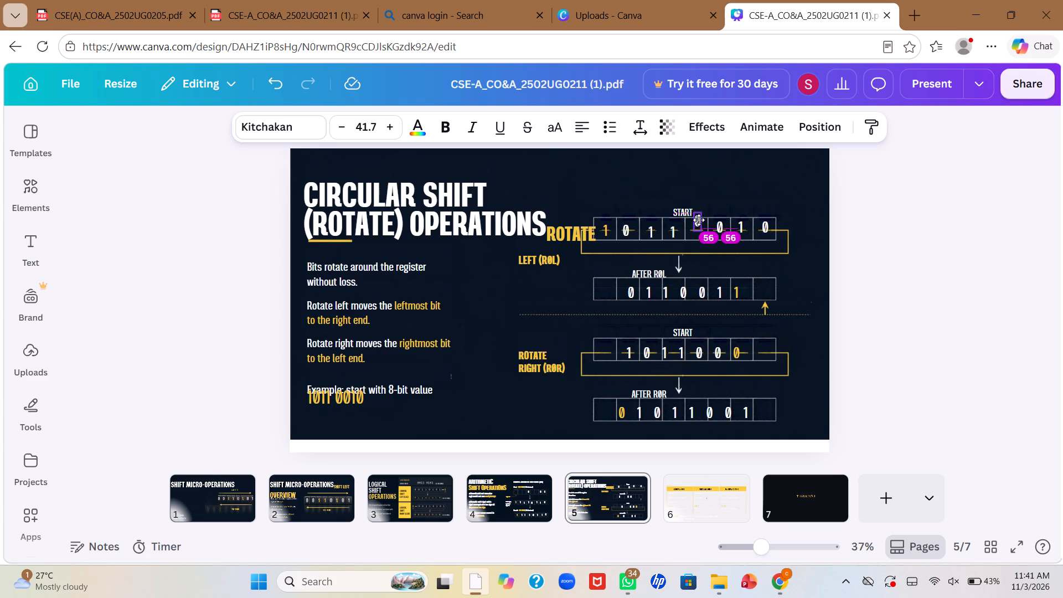
pyautogui.moveTo(699, 220); pyautogui.dragTo(697, 228)
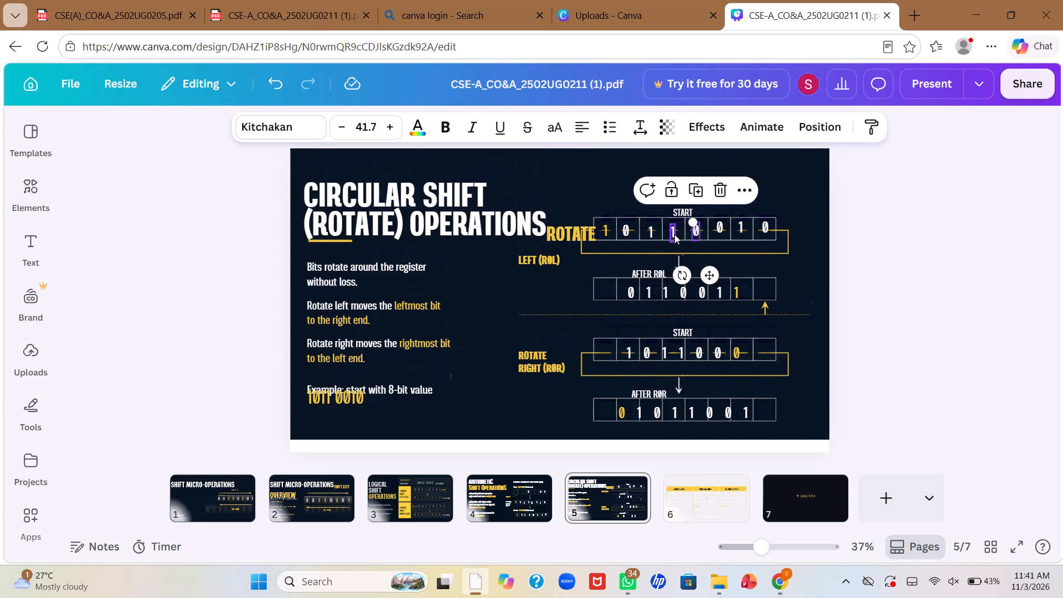
# Raise the third, fourth and fifth digits of the Rotate Left Start row to level them with their neighbours.
pyautogui.click(674, 233)
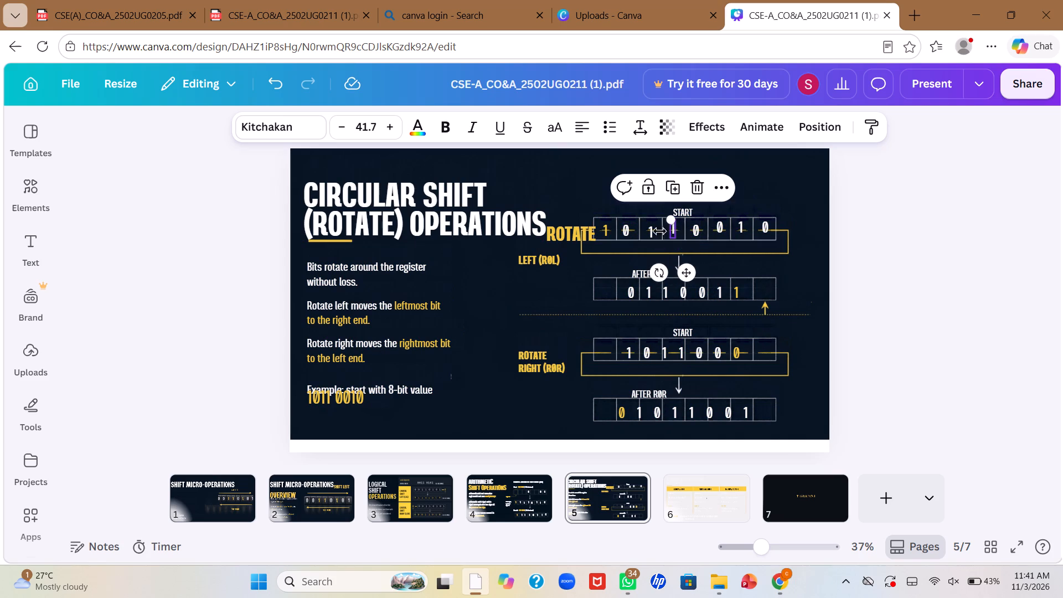
pyautogui.click(651, 233)
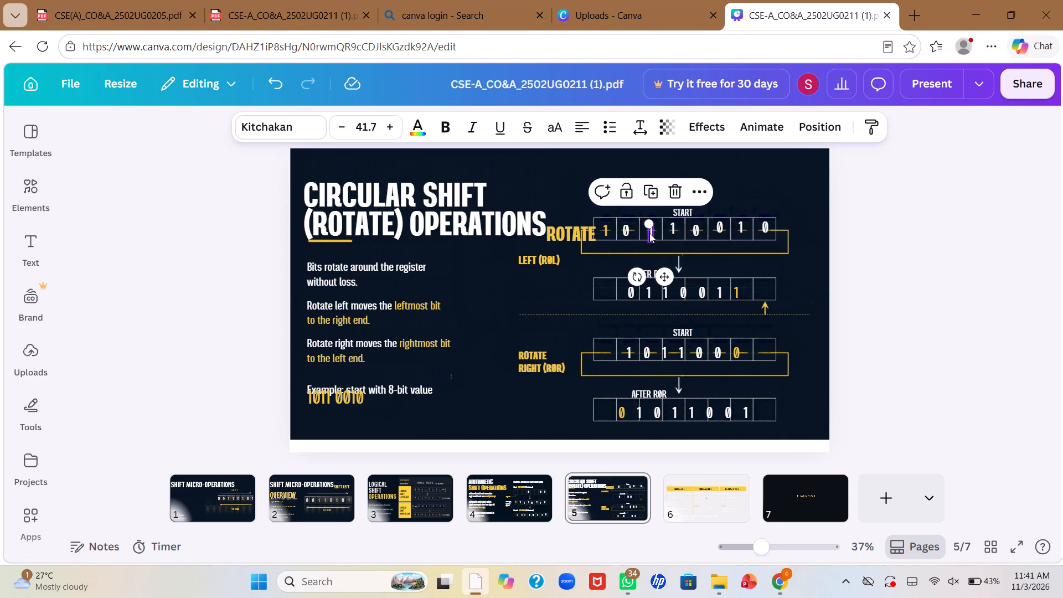
pyautogui.click(693, 229)
pyautogui.click(693, 229)
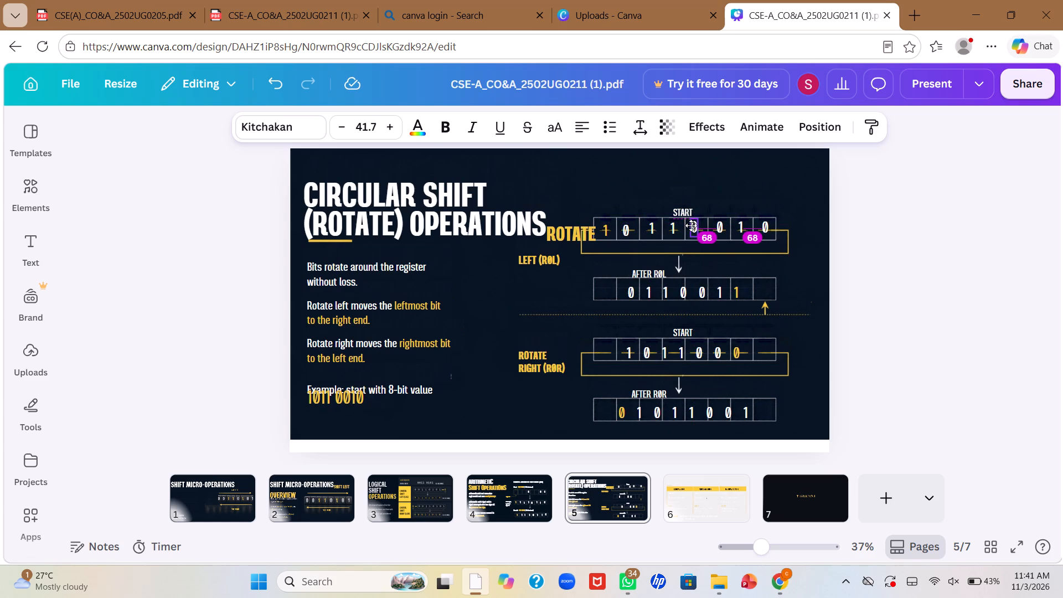
pyautogui.click(497, 281)
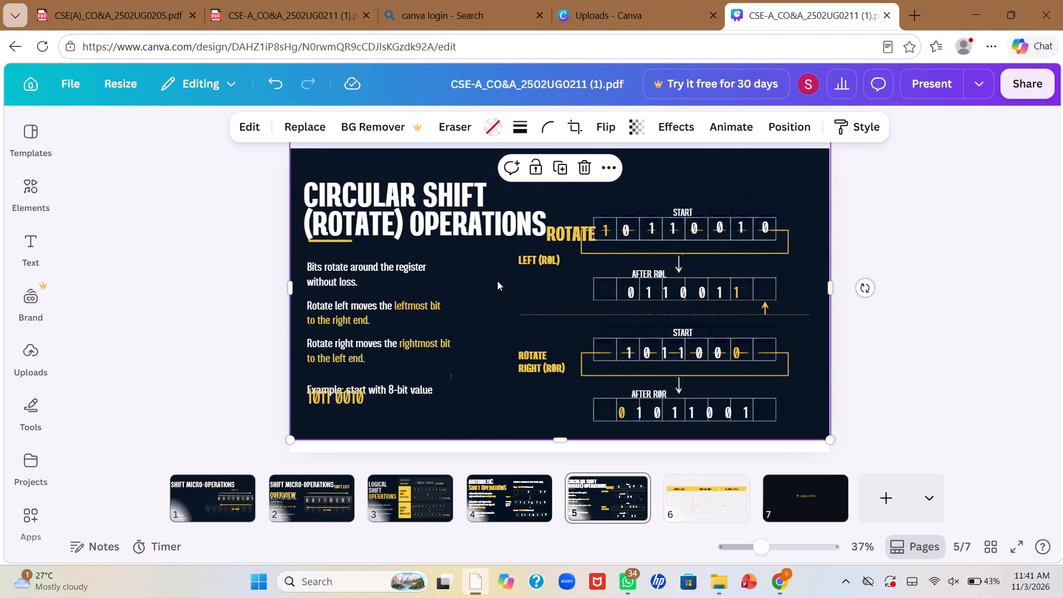
# Move the After ROL row's digits 0, 1, 1, 0 and 0 into the first five cells and its yellow 1 into the eighth cell.
pyautogui.moveTo(632, 288); pyautogui.dragTo(607, 288)
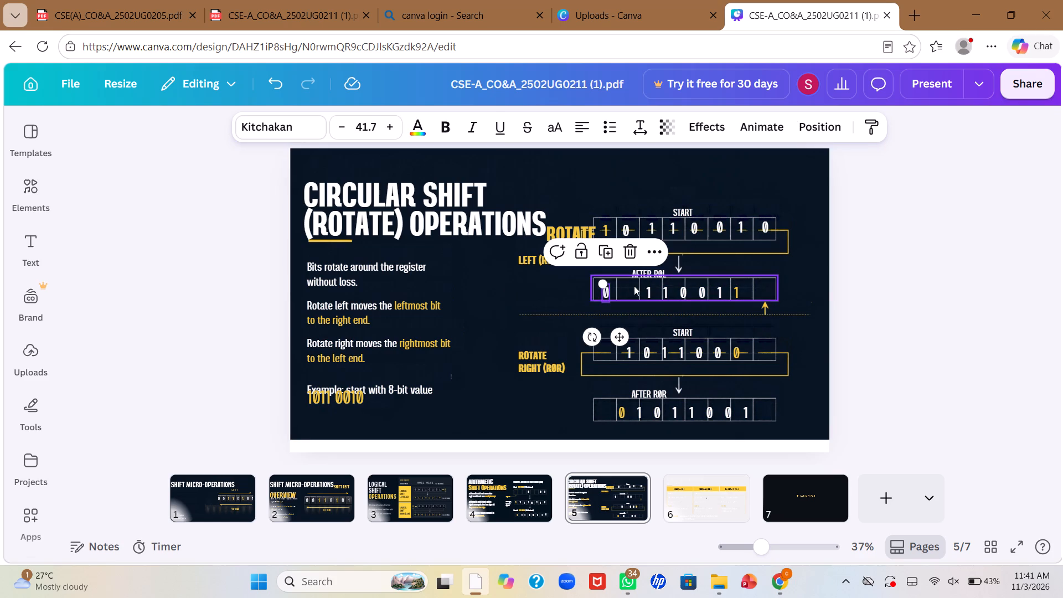
pyautogui.moveTo(649, 292); pyautogui.dragTo(631, 292)
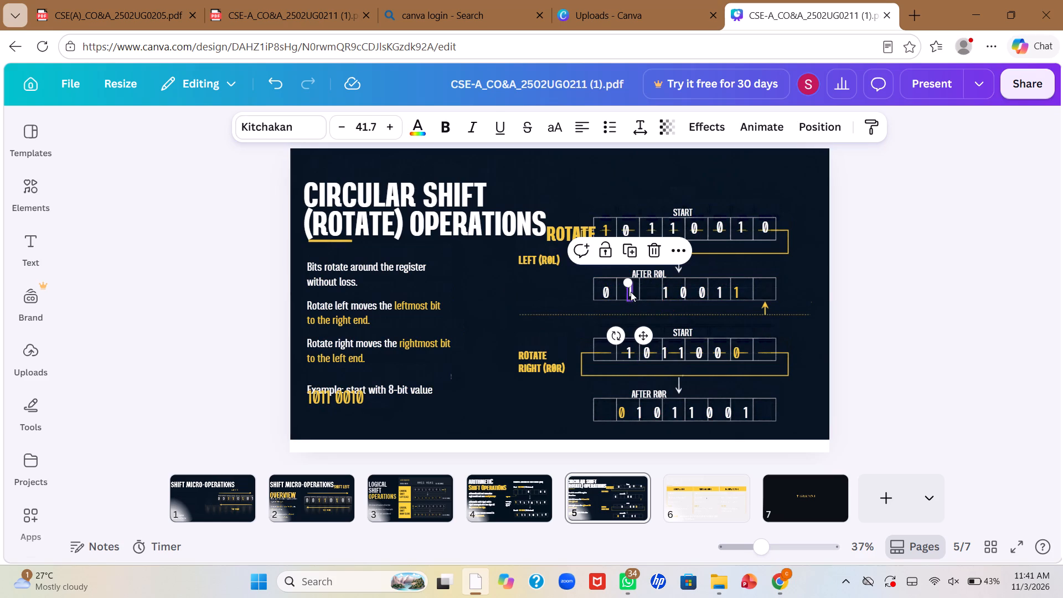
pyautogui.moveTo(667, 292); pyautogui.dragTo(648, 284)
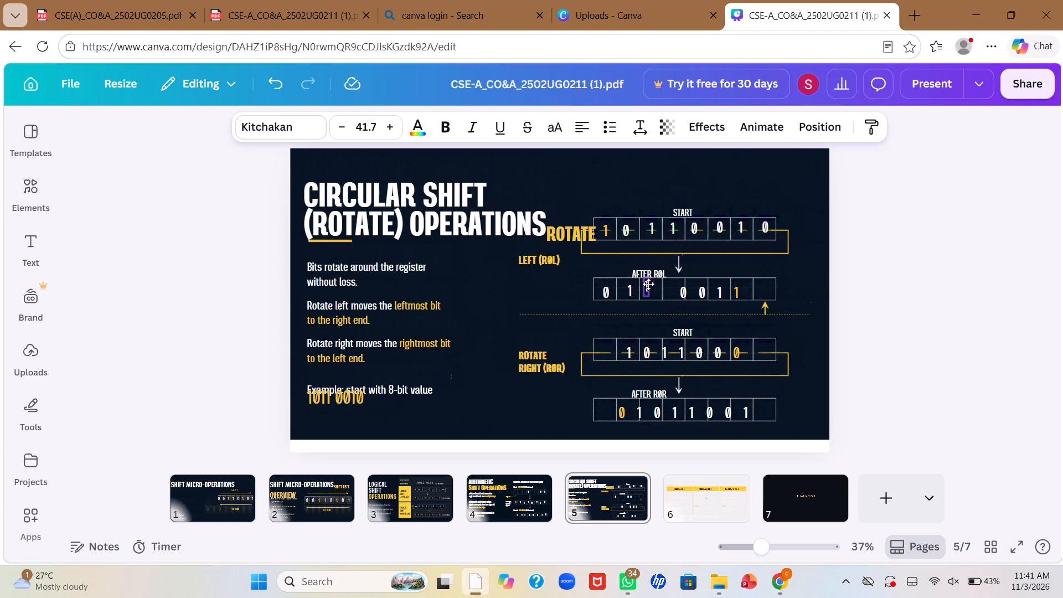
pyautogui.moveTo(648, 284); pyautogui.dragTo(648, 292)
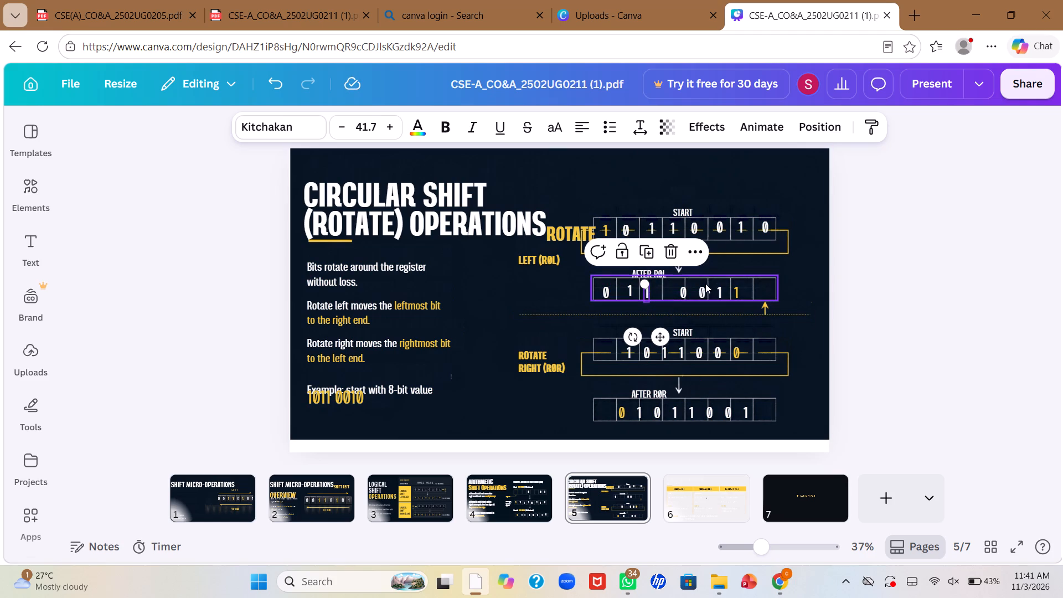
pyautogui.moveTo(683, 292); pyautogui.dragTo(676, 293)
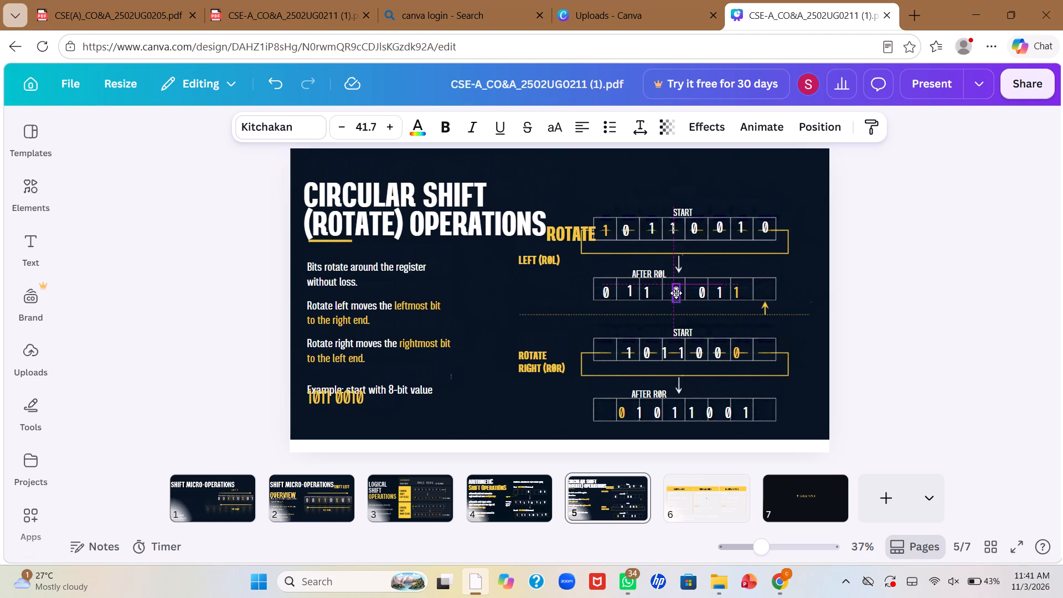
pyautogui.moveTo(676, 293); pyautogui.dragTo(674, 290)
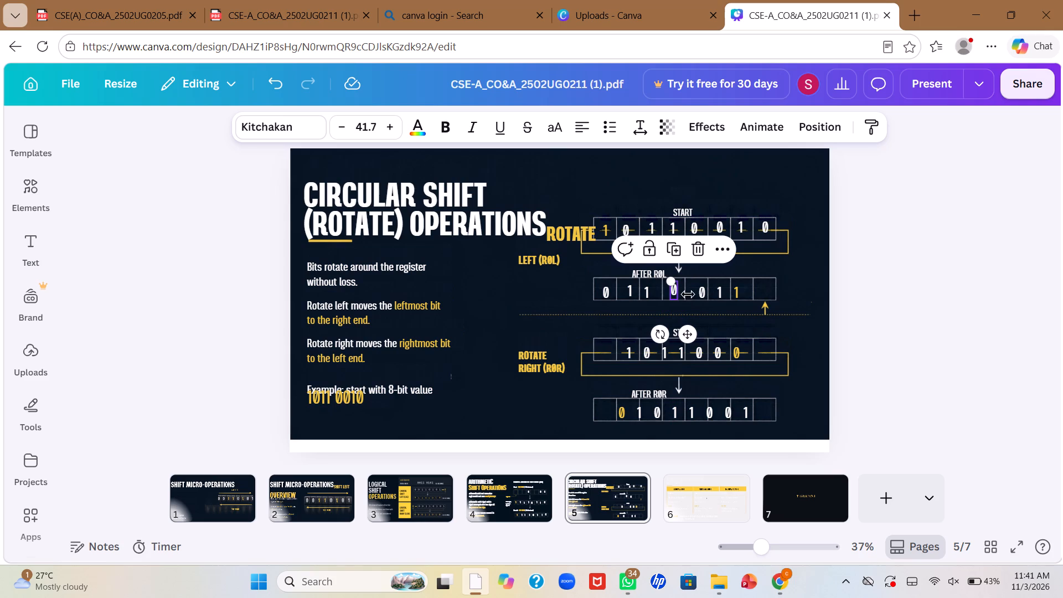
pyautogui.moveTo(704, 290); pyautogui.dragTo(697, 287)
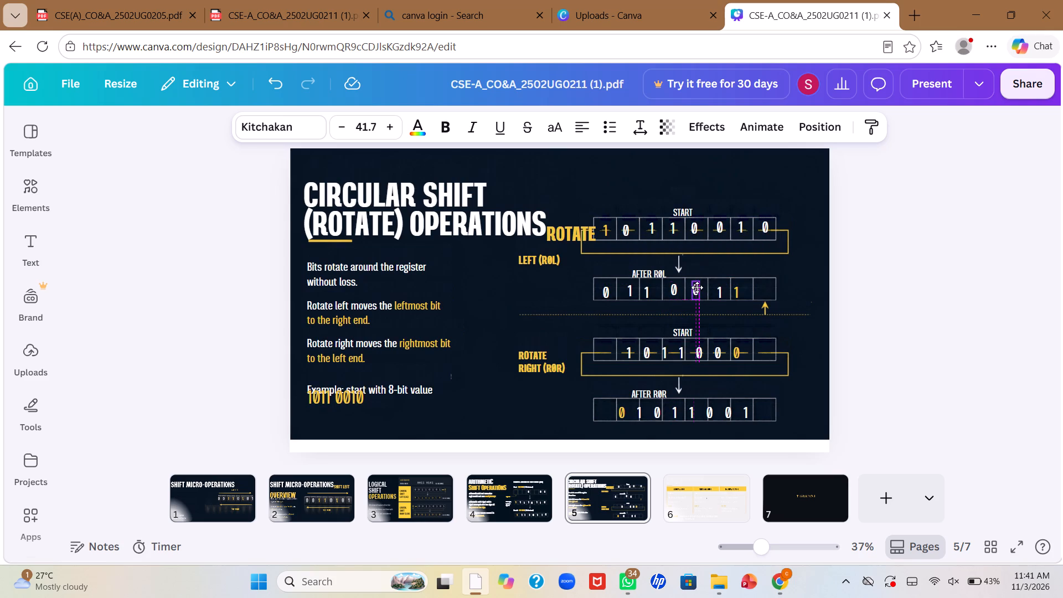
pyautogui.moveTo(697, 287); pyautogui.dragTo(695, 287)
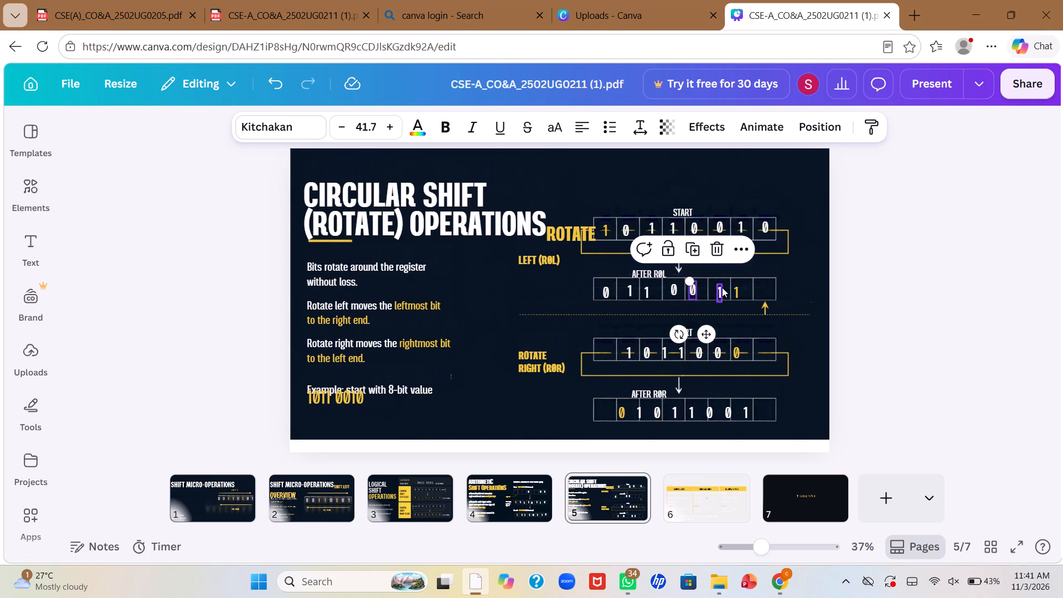
pyautogui.moveTo(736, 287); pyautogui.dragTo(751, 287)
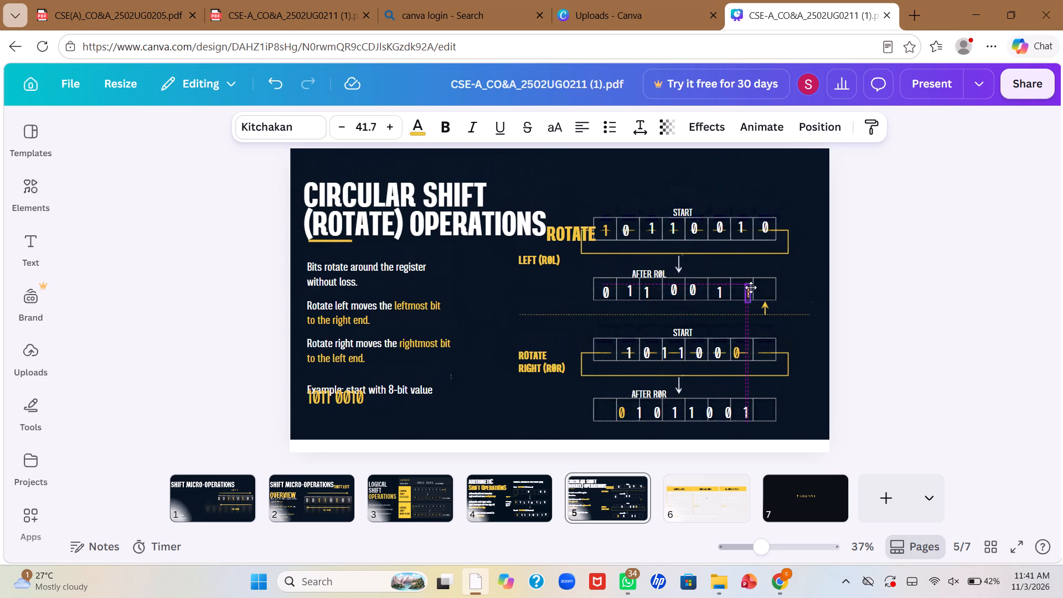
pyautogui.moveTo(751, 287); pyautogui.dragTo(775, 288)
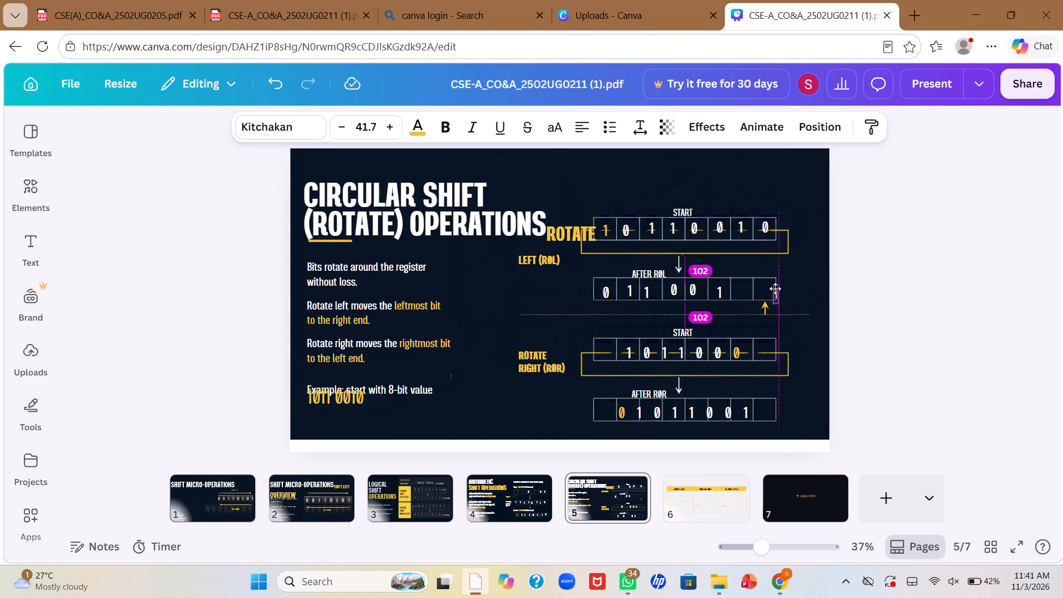
pyautogui.moveTo(775, 288); pyautogui.dragTo(763, 286)
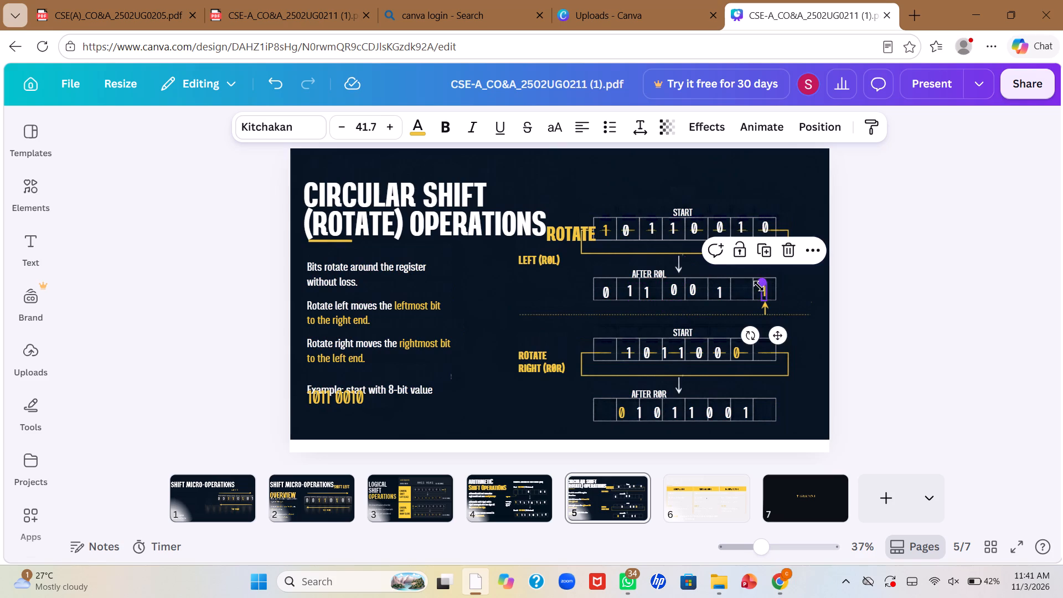
# Lower the fifth, fourth and second digits of the After ROL row slightly to level them with their neighbours.
pyautogui.click(694, 290)
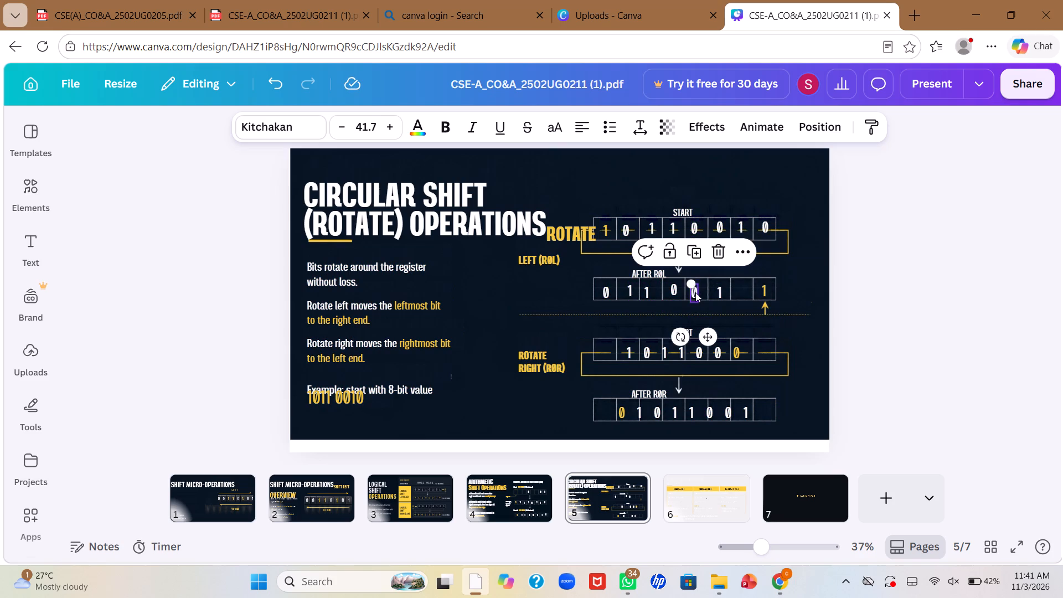
pyautogui.click(677, 293)
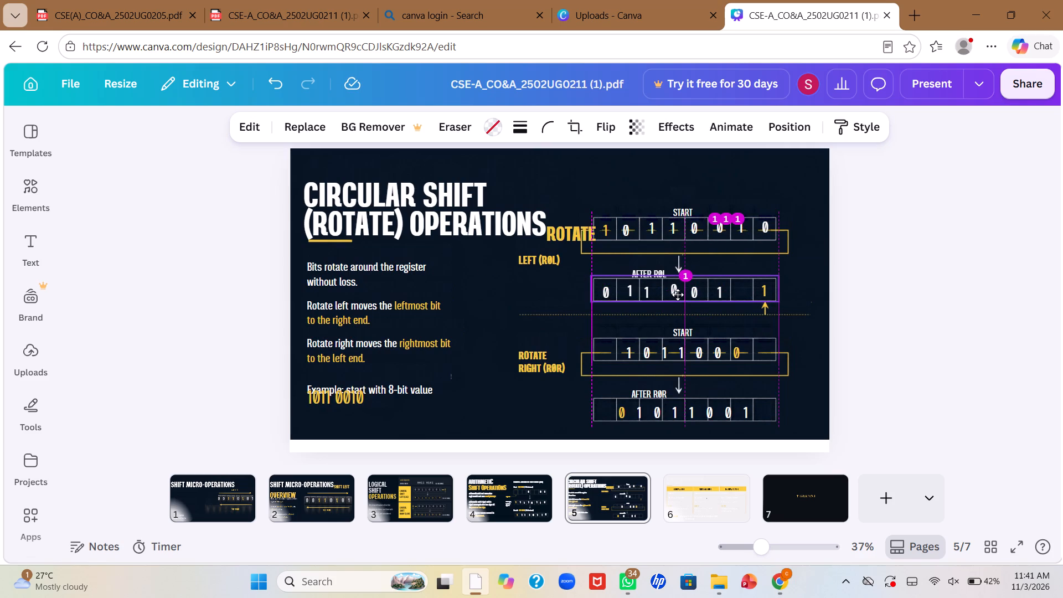
pyautogui.click(673, 292)
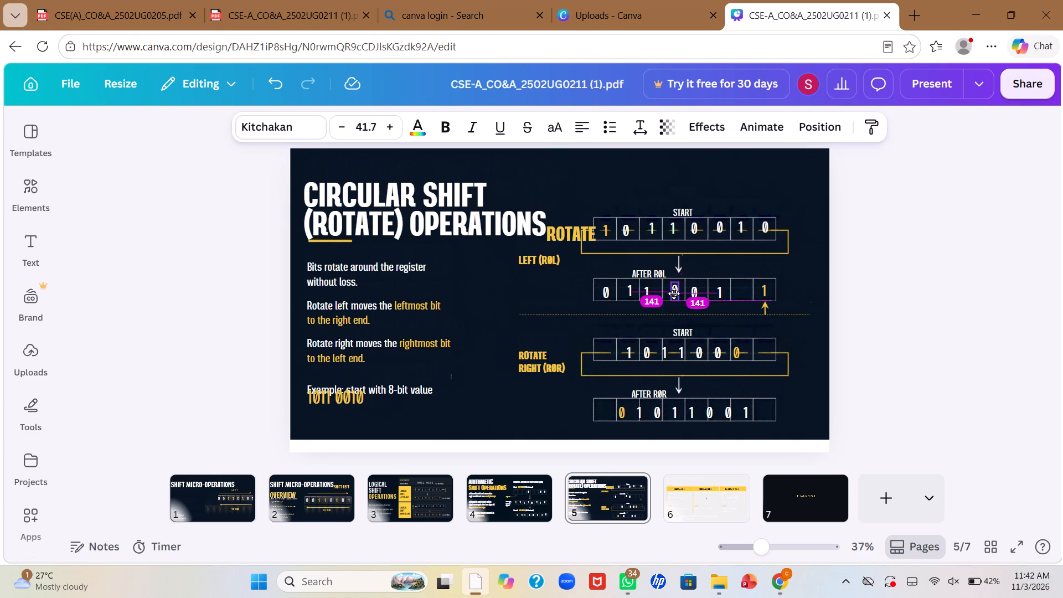
pyautogui.click(628, 291)
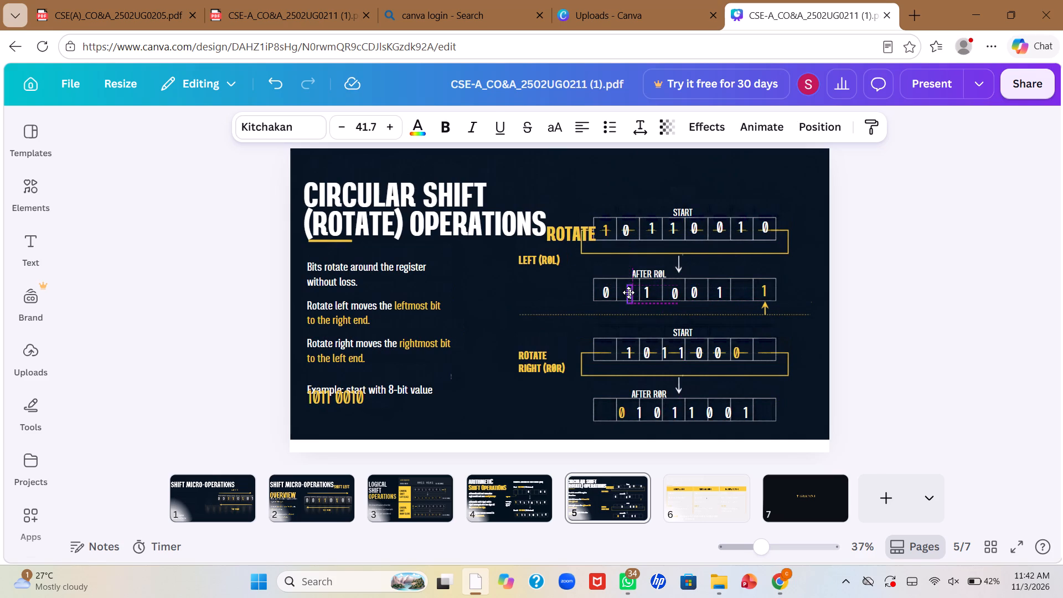
pyautogui.click(523, 289)
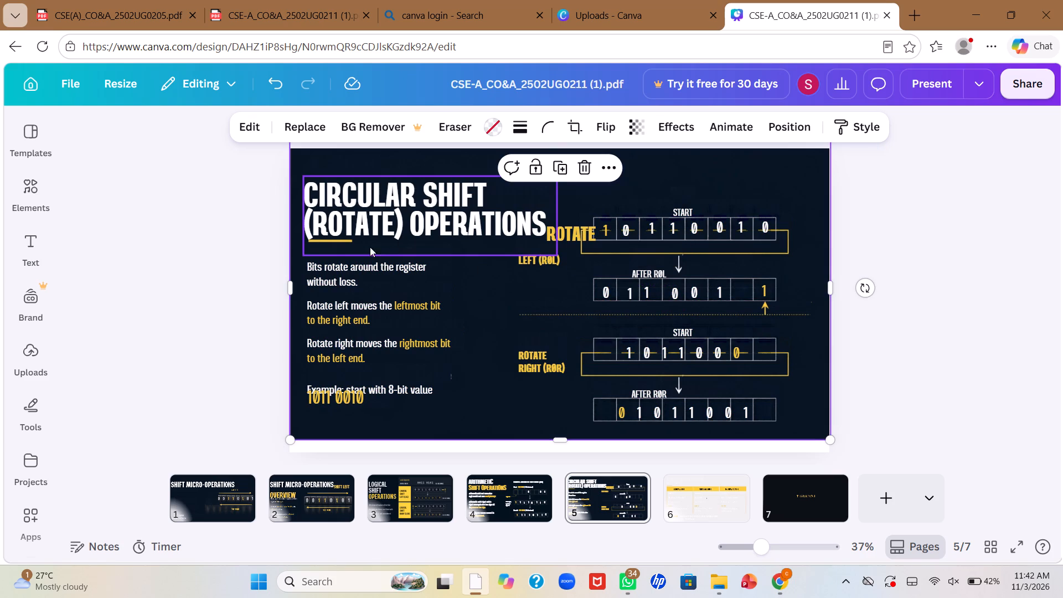
# Add a text box containing 0 and place it in the empty seventh cell of the After ROL row.
pyautogui.click(29, 239)
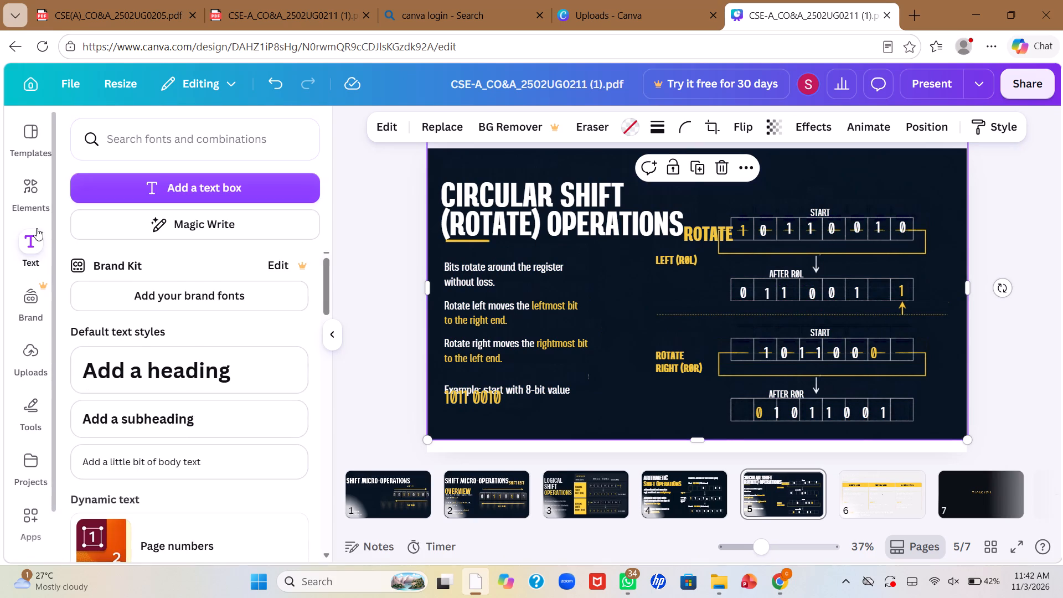
pyautogui.click(223, 189)
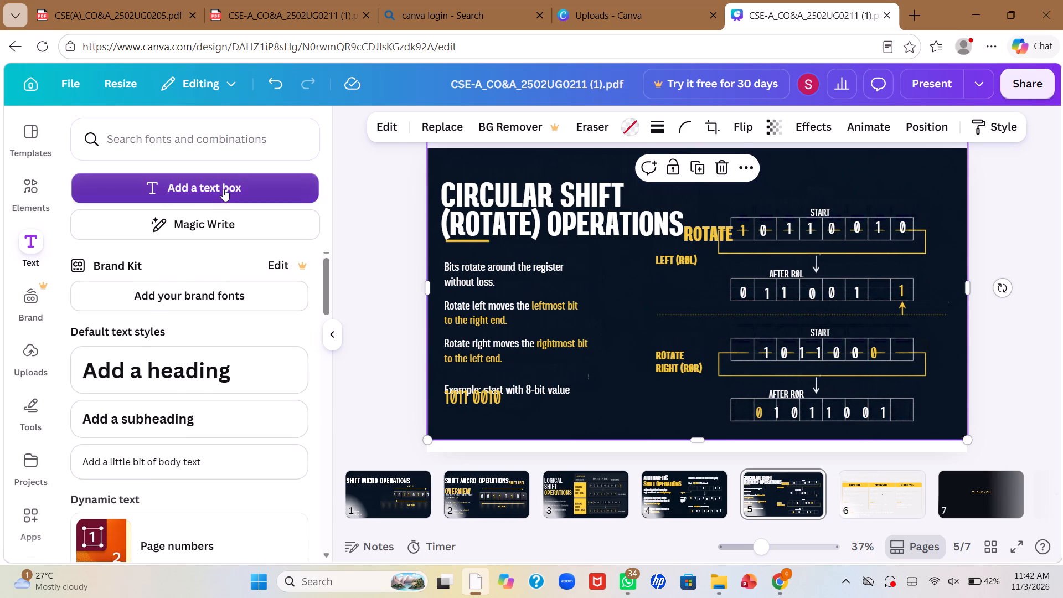
pyautogui.press('BackSpace')
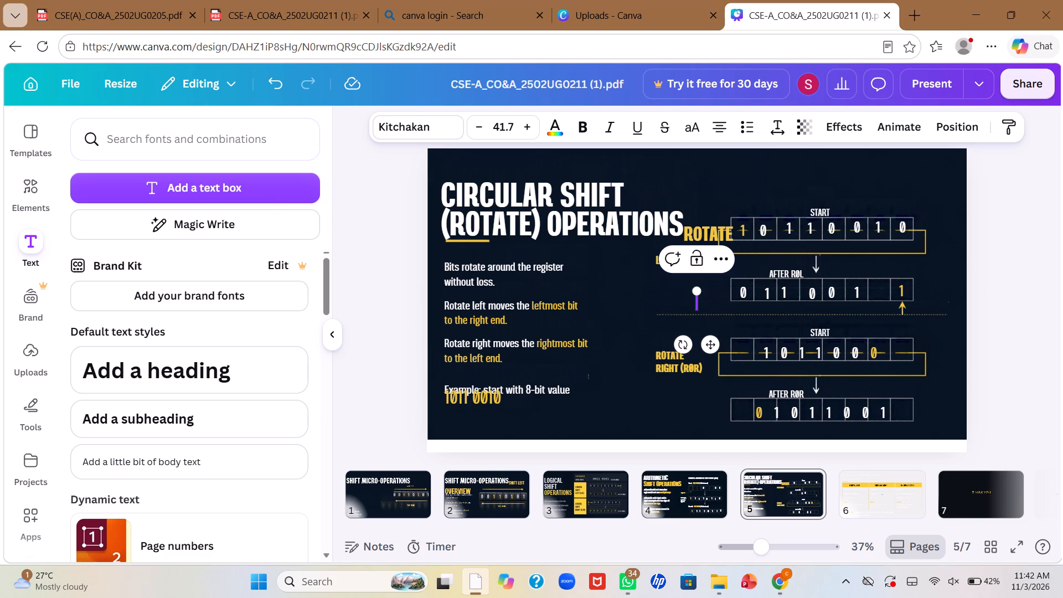
pyautogui.press('0')
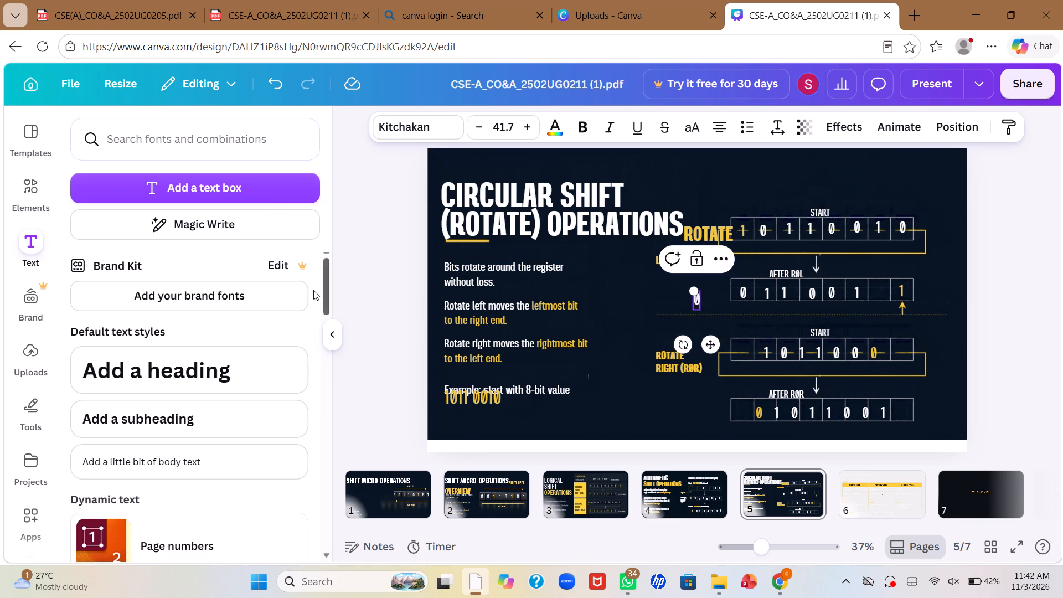
pyautogui.moveTo(712, 347); pyautogui.dragTo(795, 344)
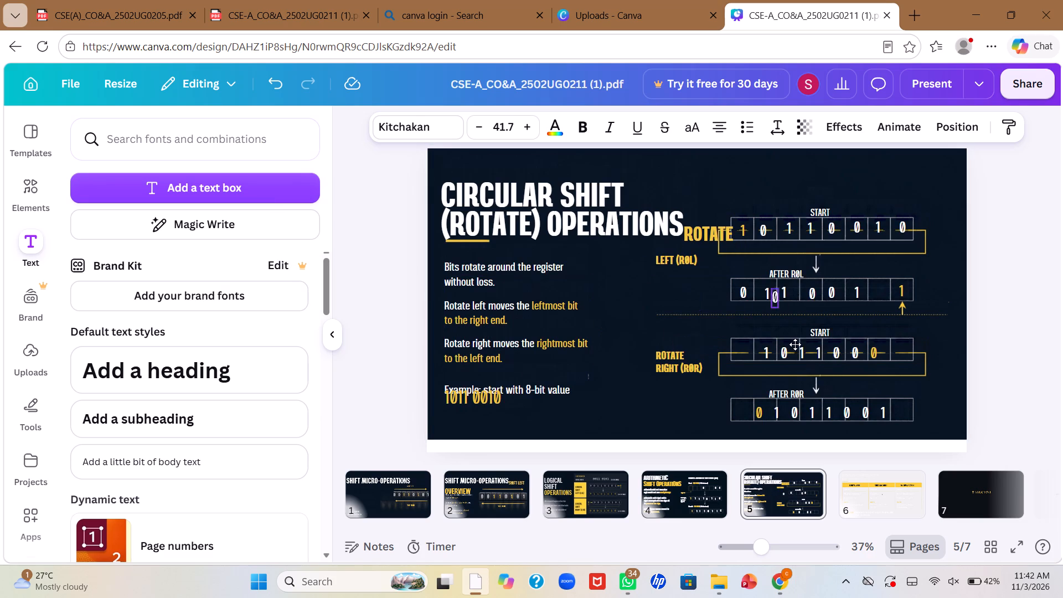
pyautogui.moveTo(795, 344); pyautogui.dragTo(896, 339)
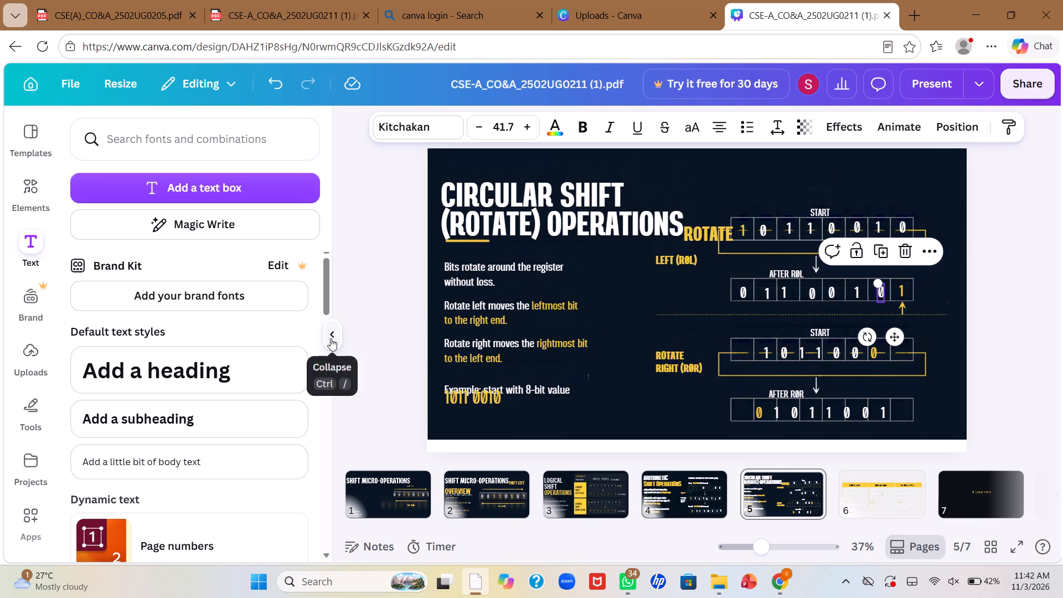
pyautogui.click(331, 338)
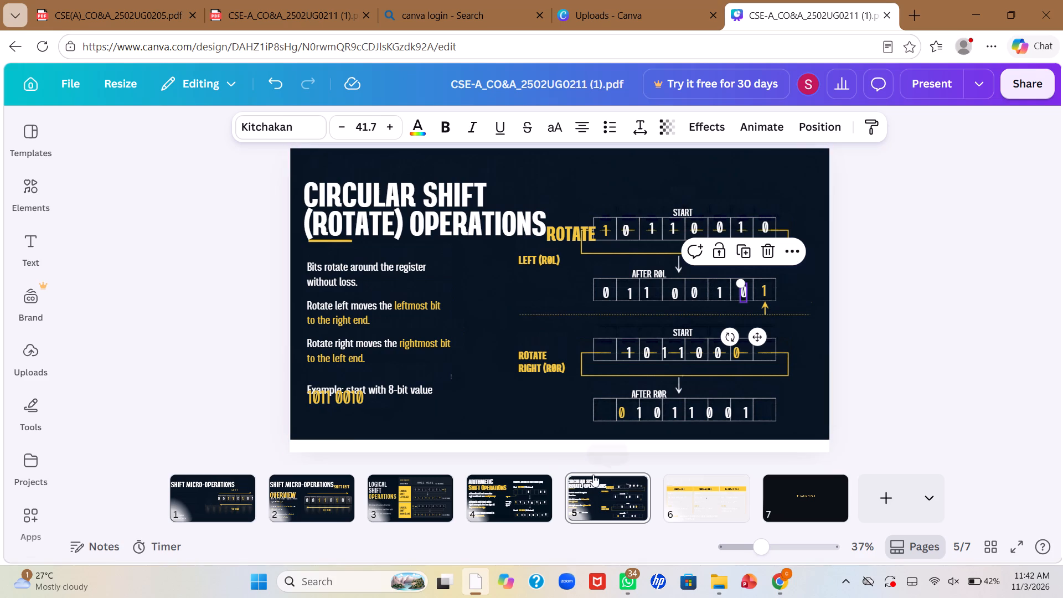
# Move the Rotate Right Start row's digits 1, 0, 1 and 1 into the first four cells and its yellow 0 into the eighth cell.
pyautogui.moveTo(627, 355); pyautogui.dragTo(608, 348)
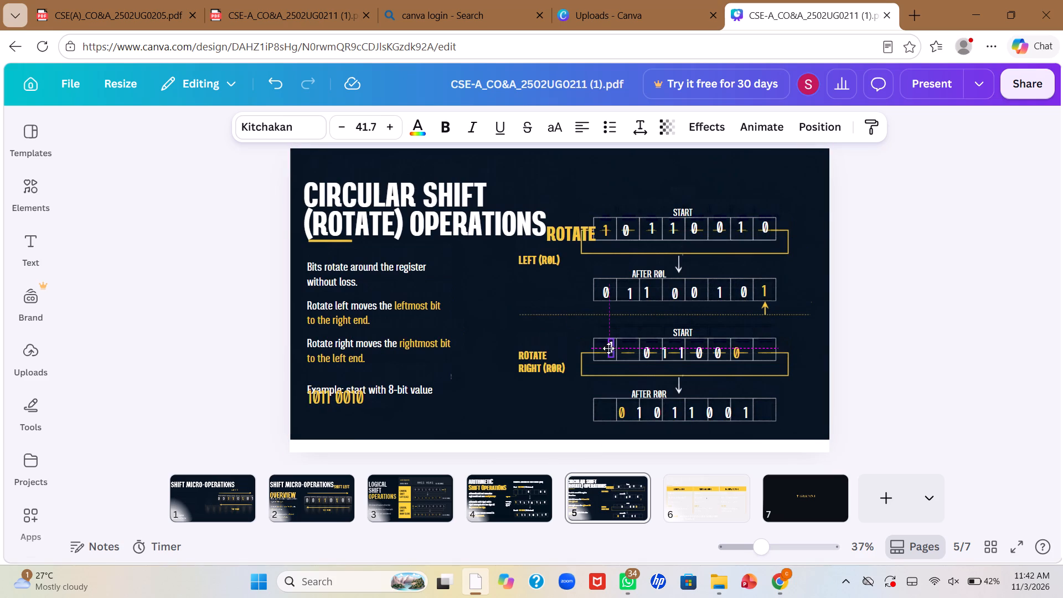
pyautogui.moveTo(608, 348); pyautogui.dragTo(606, 348)
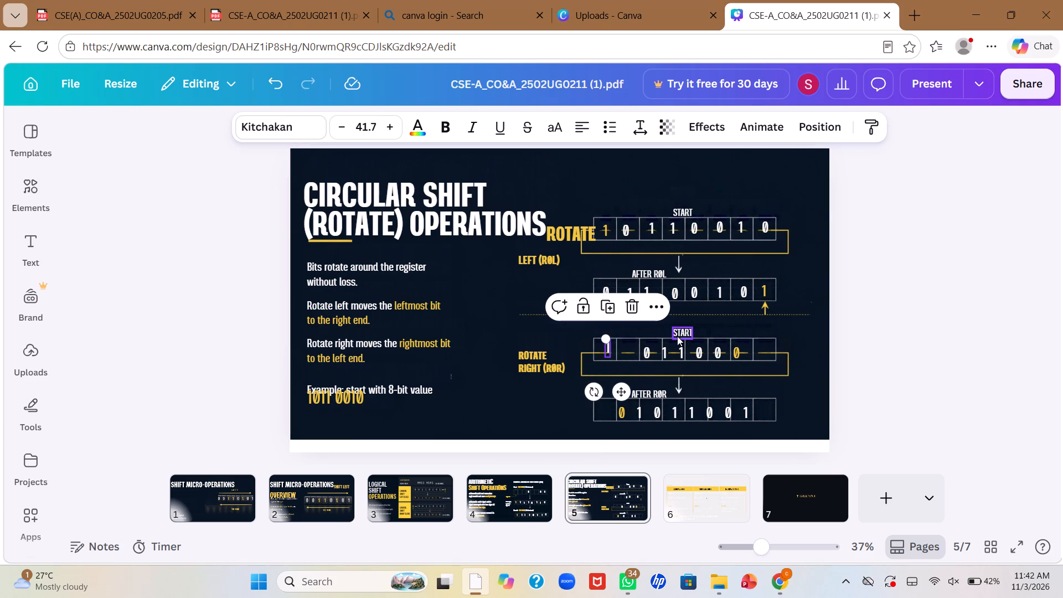
pyautogui.moveTo(648, 351); pyautogui.dragTo(628, 347)
pyautogui.moveTo(666, 350); pyautogui.dragTo(649, 345)
pyautogui.moveTo(683, 350); pyautogui.dragTo(672, 346)
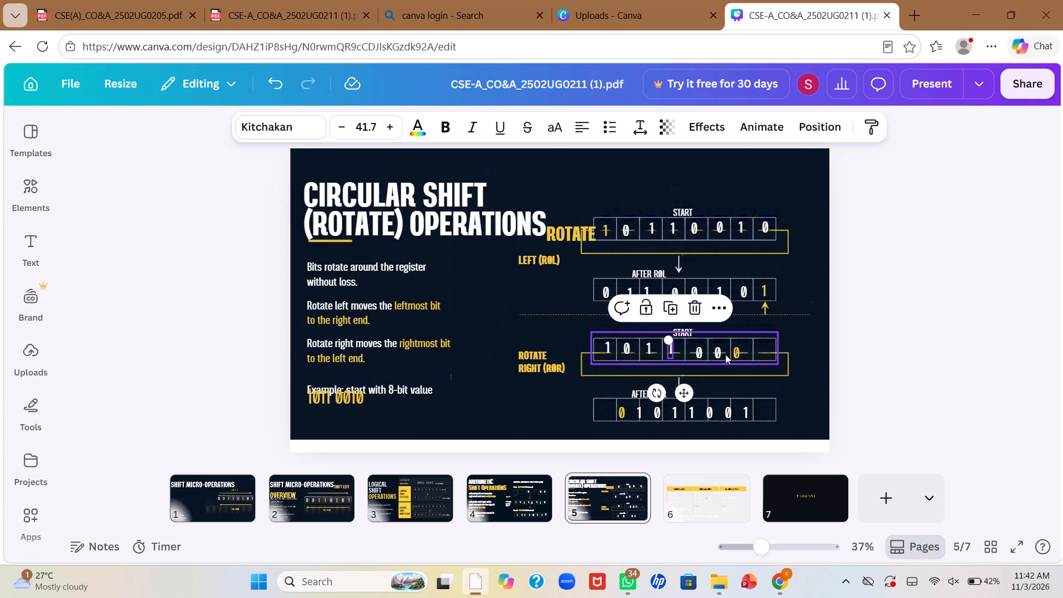
pyautogui.moveTo(736, 351); pyautogui.dragTo(783, 349)
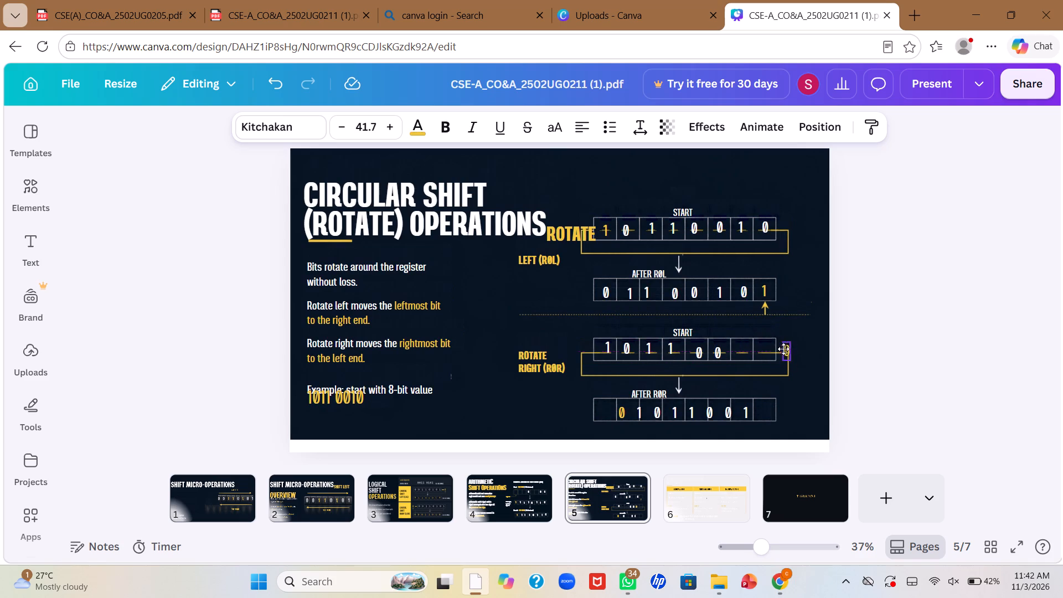
pyautogui.moveTo(783, 349); pyautogui.dragTo(761, 349)
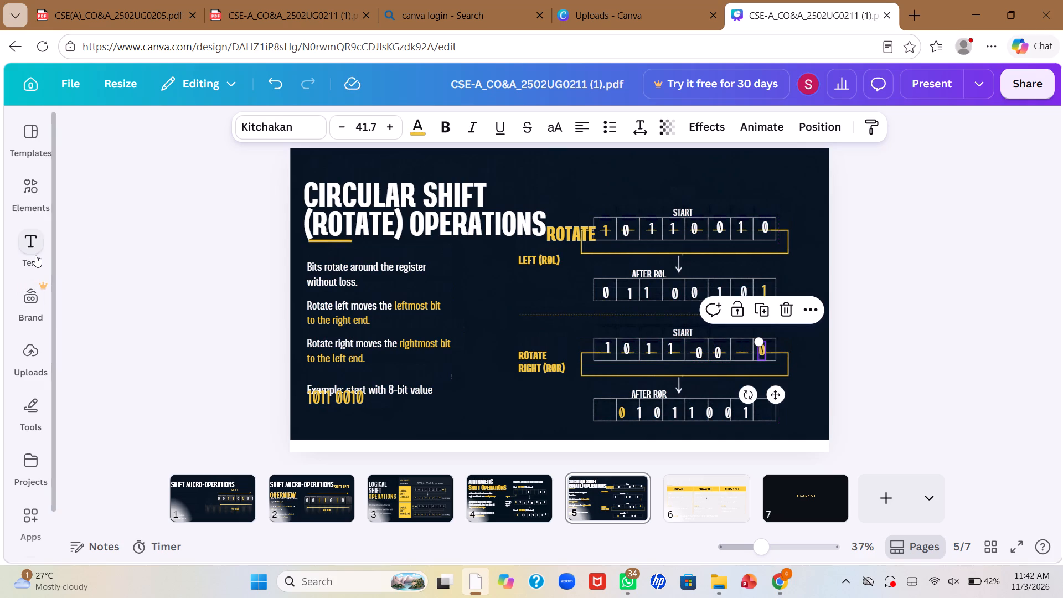
# Add a text box containing 1 and place it in the empty seventh cell of the Rotate Right Start row.
pyautogui.click(35, 255)
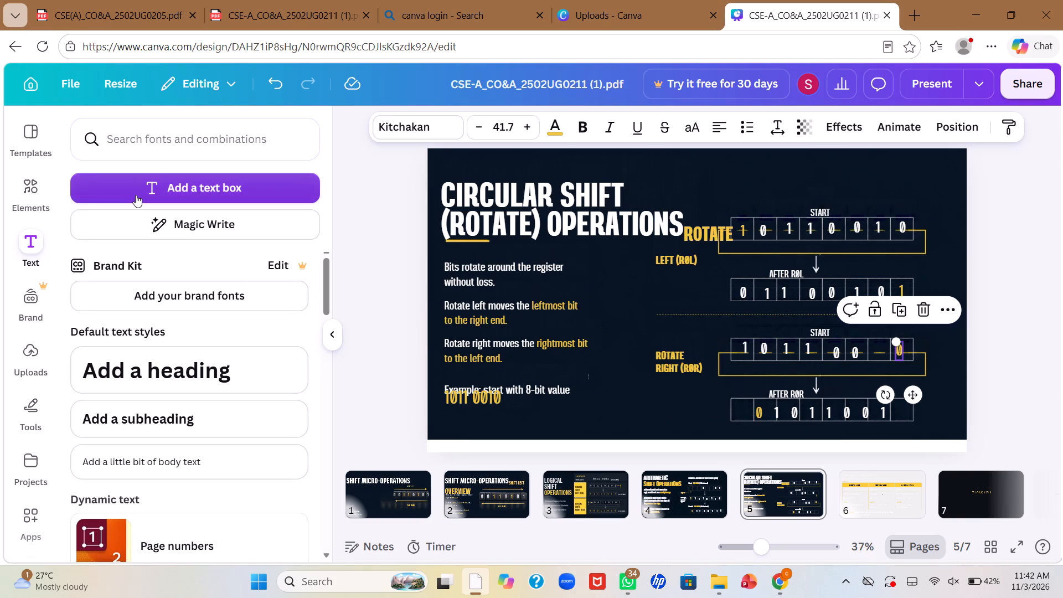
pyautogui.click(136, 195)
pyautogui.press('BackSpace')
pyautogui.press('1')
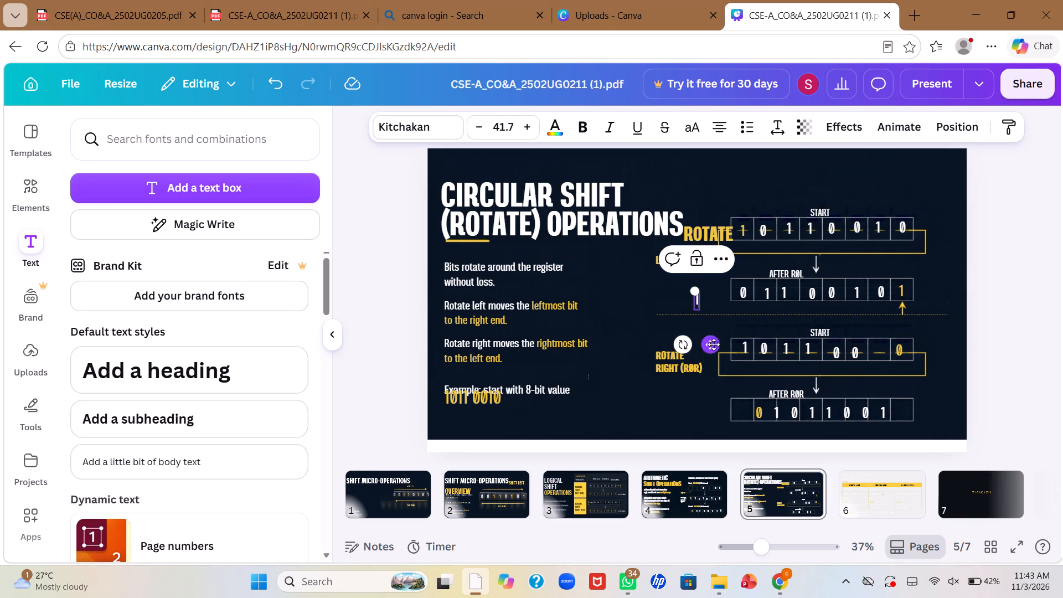
pyautogui.moveTo(714, 344); pyautogui.dragTo(896, 388)
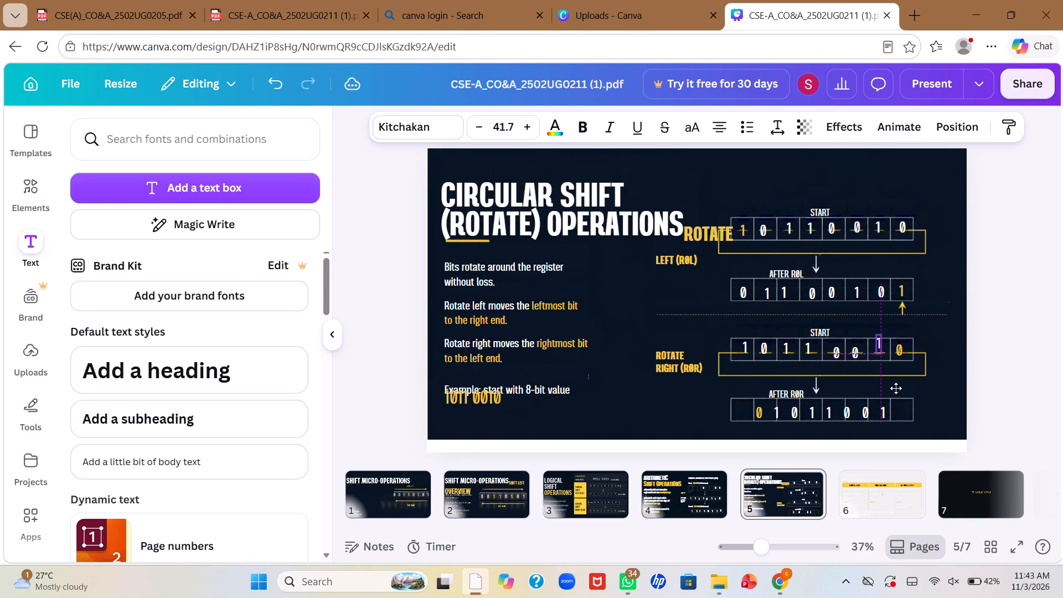
pyautogui.moveTo(896, 388); pyautogui.dragTo(896, 395)
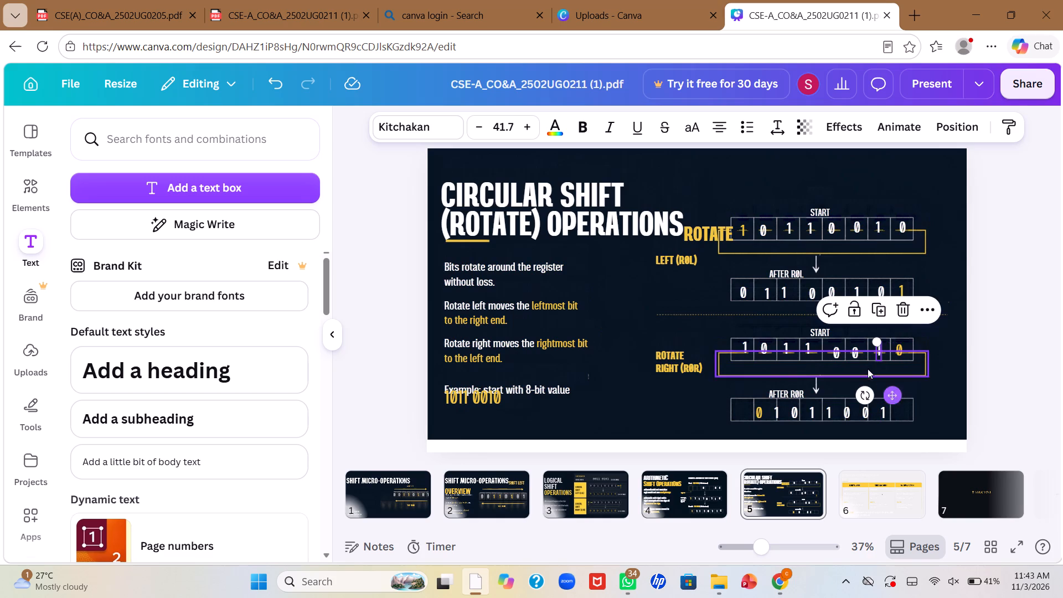
# Raise the sixth and fifth digits of the Rotate Right Start row to level them with their neighbours.
pyautogui.click(856, 355)
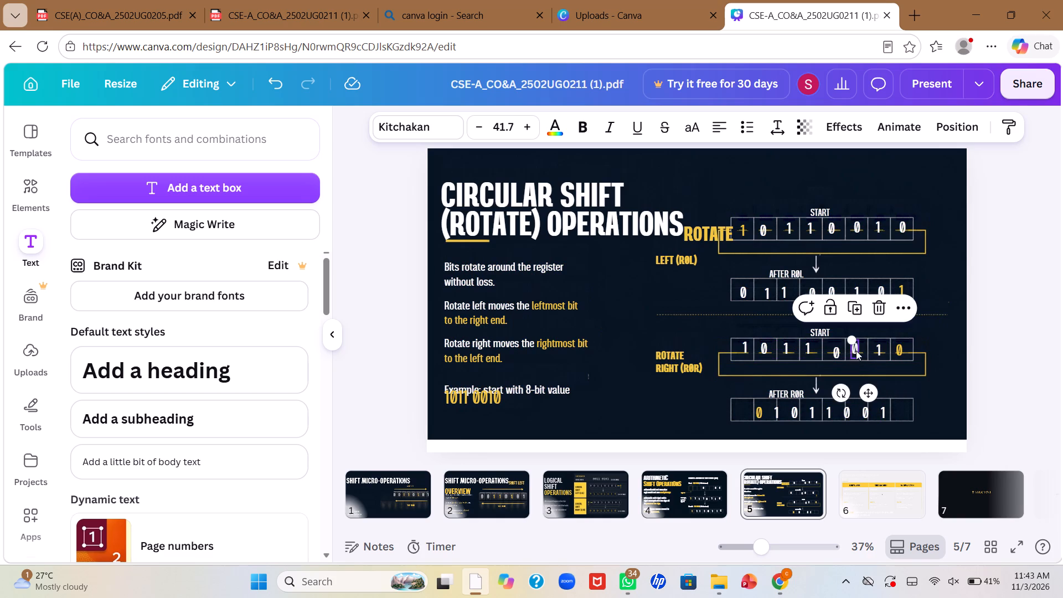
pyautogui.click(838, 355)
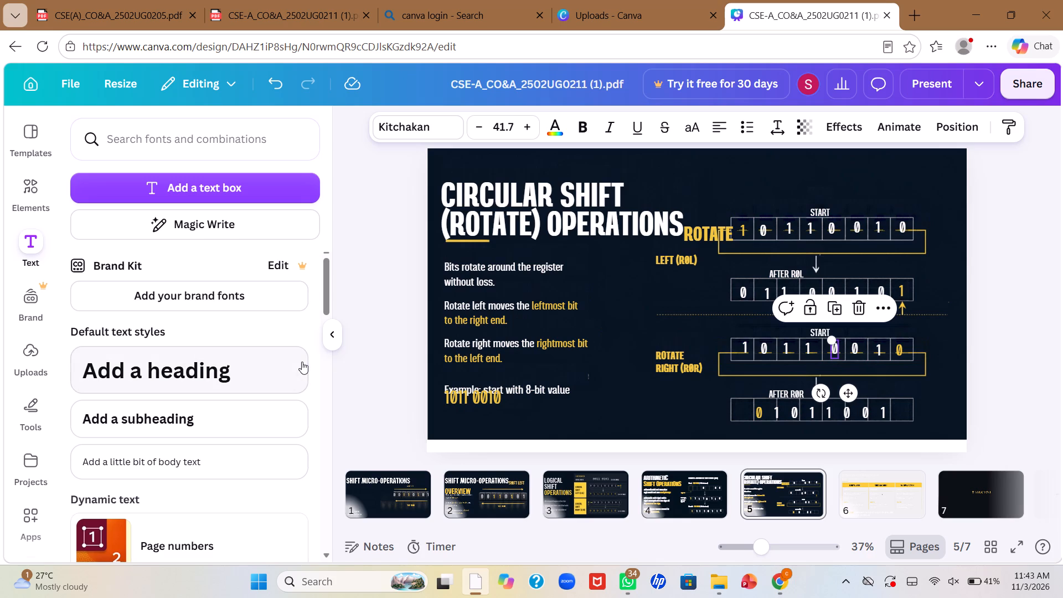
pyautogui.click(338, 333)
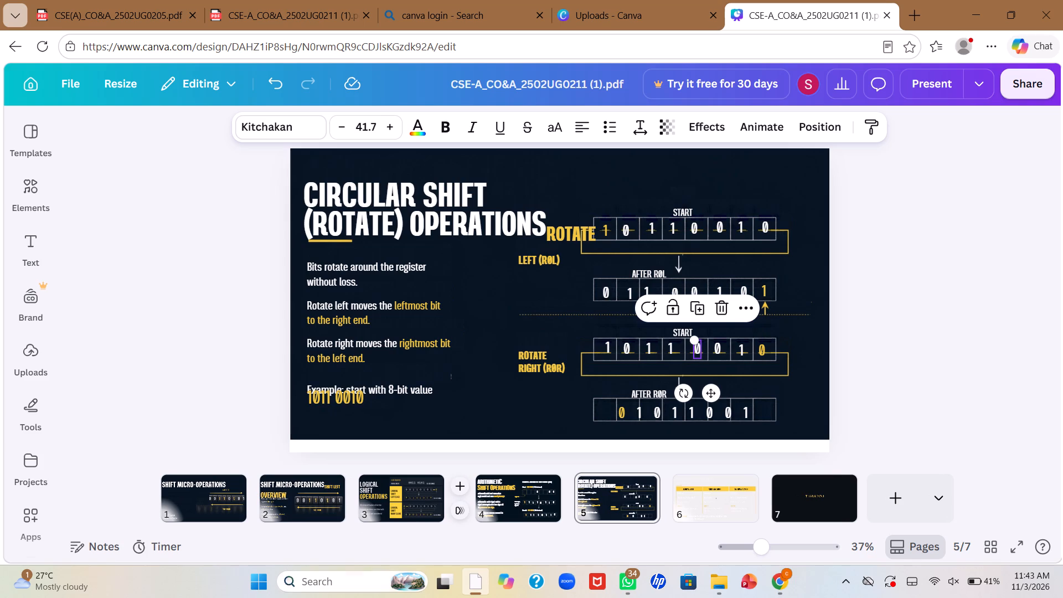
# Move the After ROR row's yellow 0 and its digits 1, 0, 1 and 1 into the first five cells.
pyautogui.moveTo(621, 409); pyautogui.dragTo(602, 407)
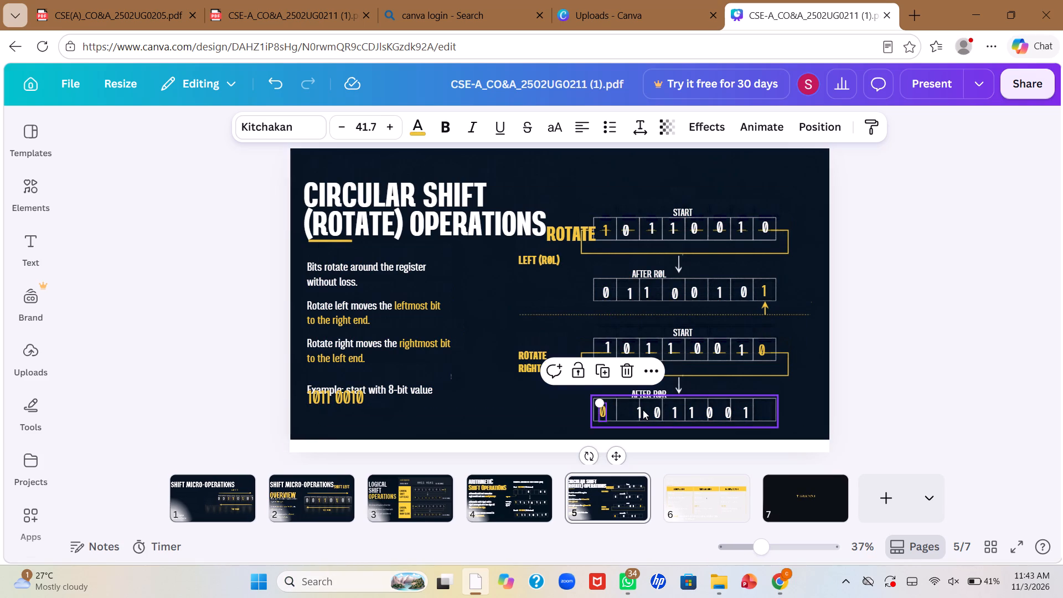
pyautogui.moveTo(639, 410); pyautogui.dragTo(623, 408)
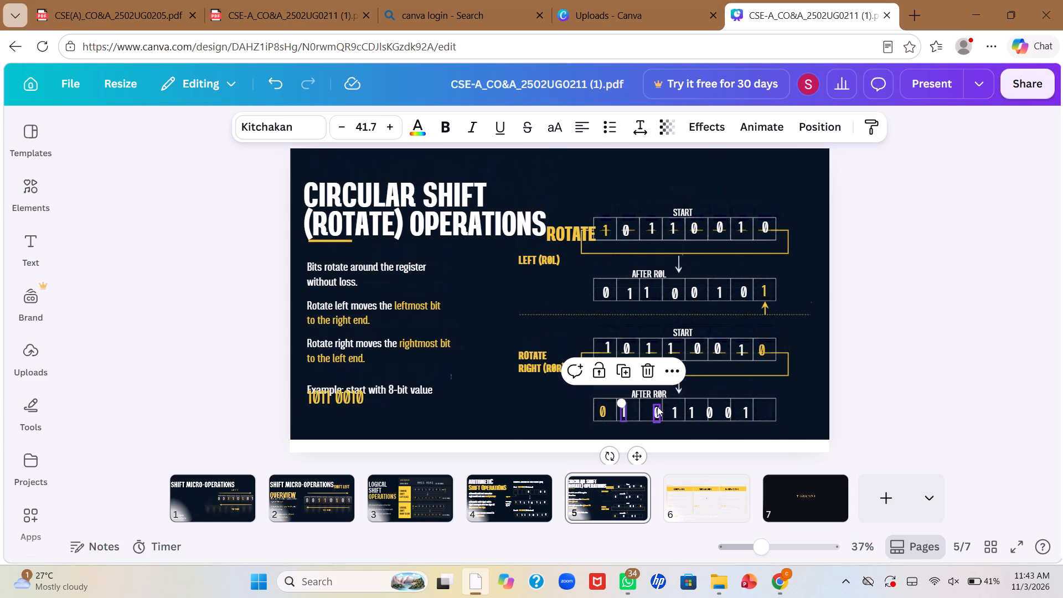
pyautogui.moveTo(653, 407); pyautogui.dragTo(643, 405)
pyautogui.click(673, 409)
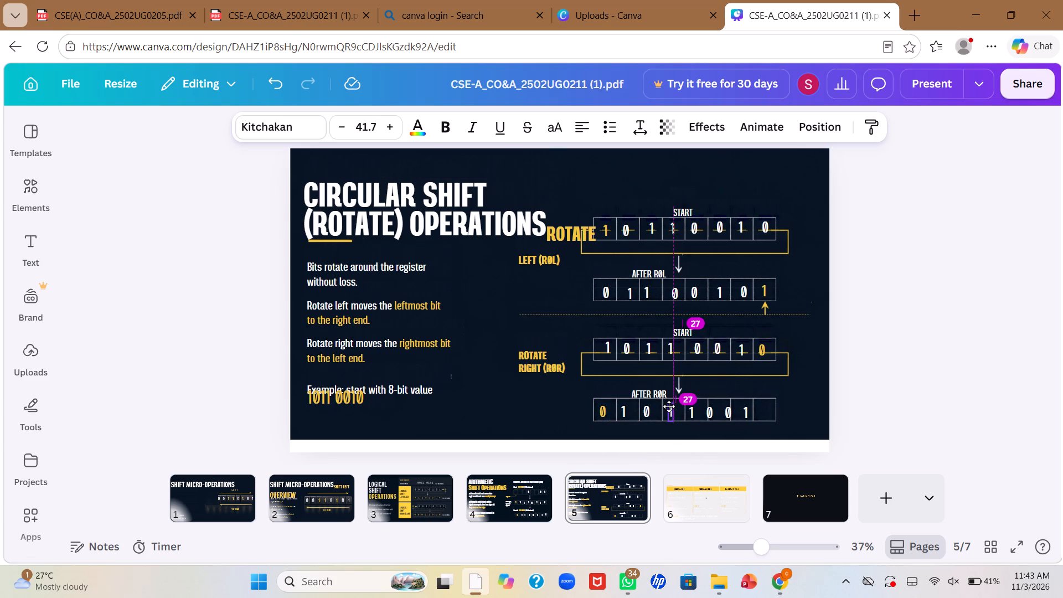
pyautogui.click(693, 410)
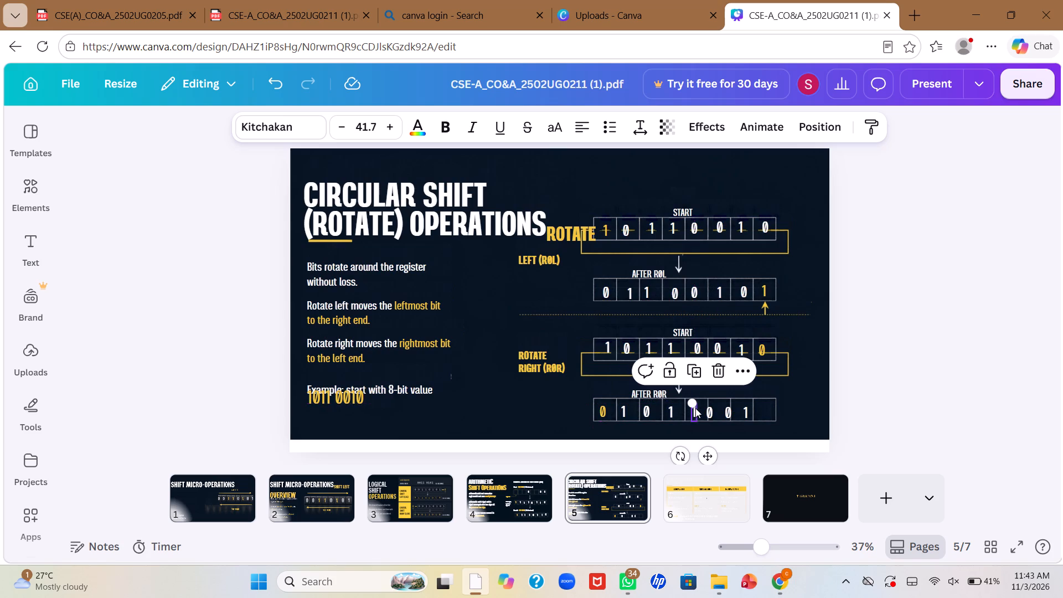
# Move the After ROR row's last digits 0, 0 and 1 into the sixth, seventh and eighth cells.
pyautogui.click(748, 413)
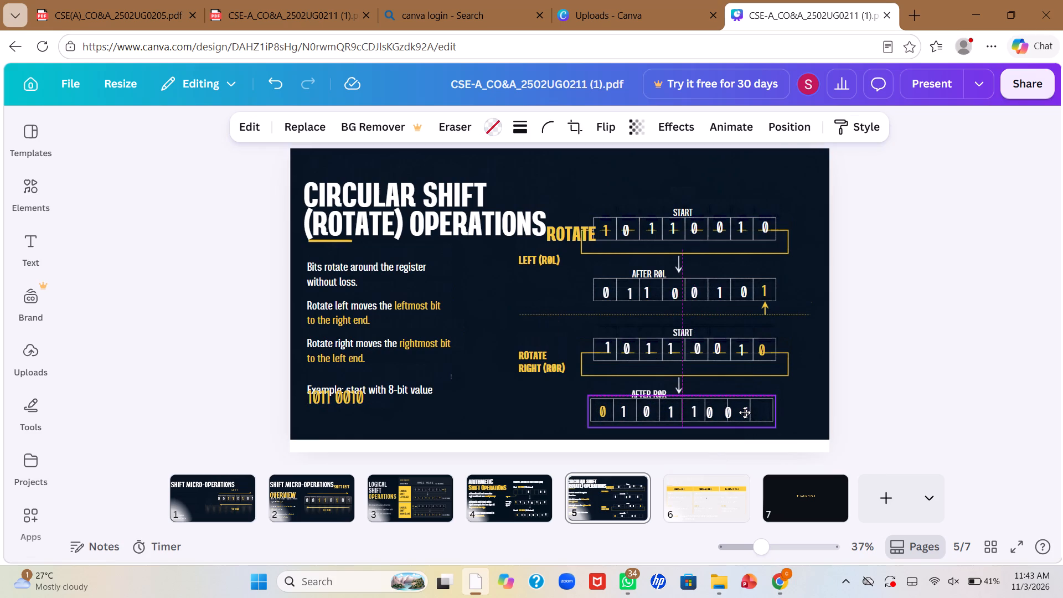
pyautogui.moveTo(745, 413); pyautogui.dragTo(755, 411)
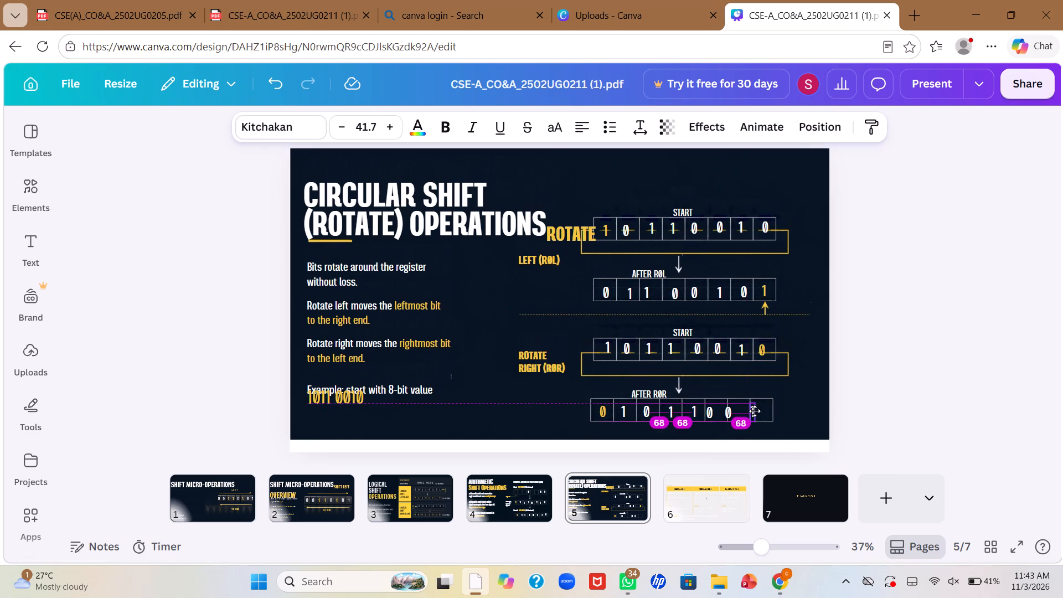
pyautogui.moveTo(755, 411); pyautogui.dragTo(761, 410)
pyautogui.moveTo(729, 410); pyautogui.dragTo(739, 409)
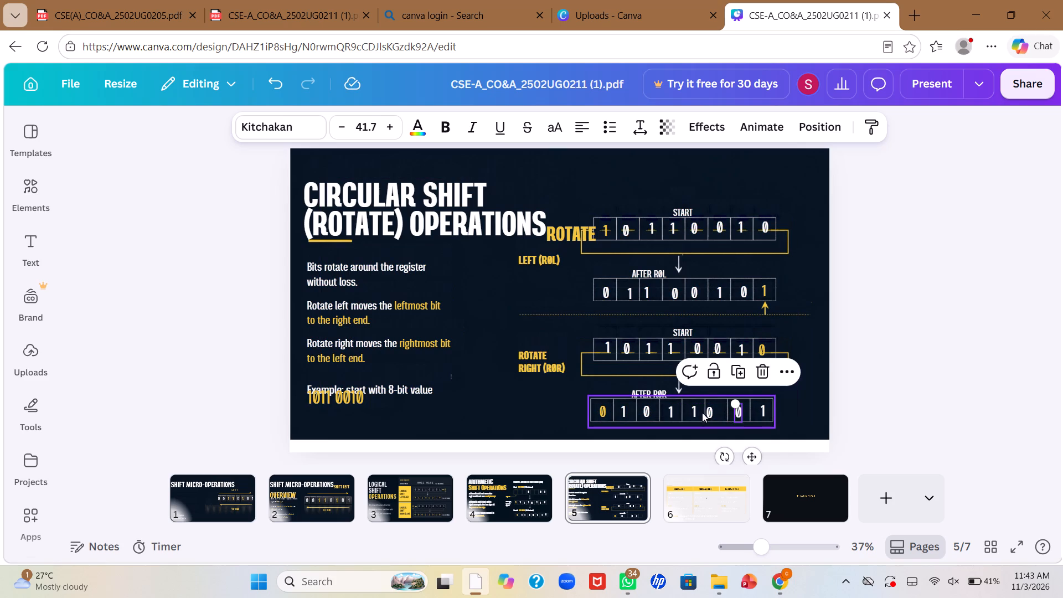
pyautogui.moveTo(708, 413); pyautogui.dragTo(715, 411)
pyautogui.click(880, 364)
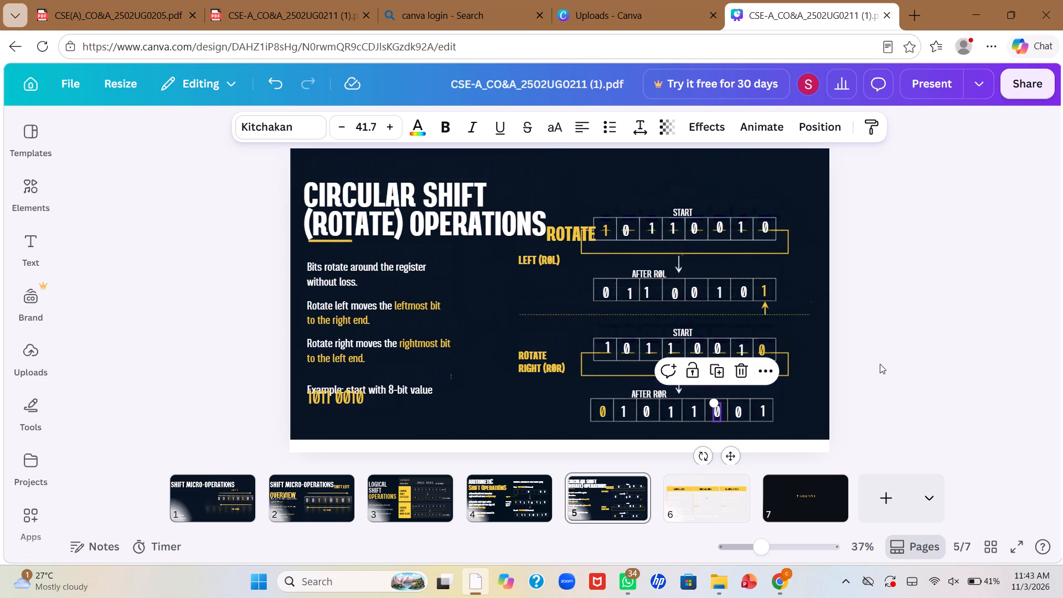
# Review the presentation's slides, checking the register diagrams and the summary slide, and return to the title slide.
pyautogui.scroll(2, 665, 343)
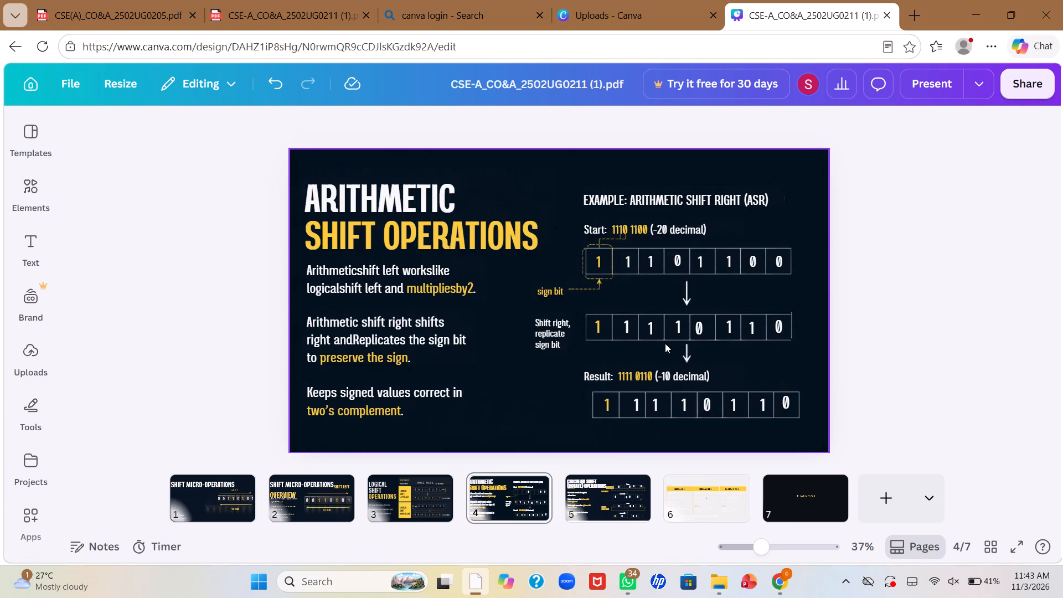
pyautogui.scroll(3, 665, 343)
pyautogui.scroll(-6, 665, 343)
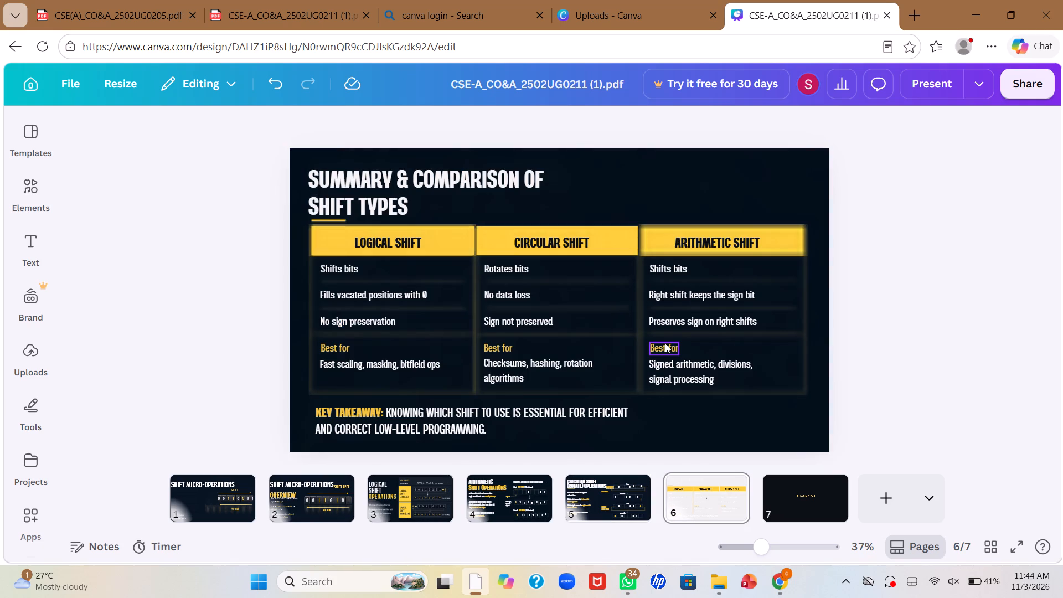
pyautogui.scroll(-1, 665, 343)
pyautogui.scroll(2, 665, 343)
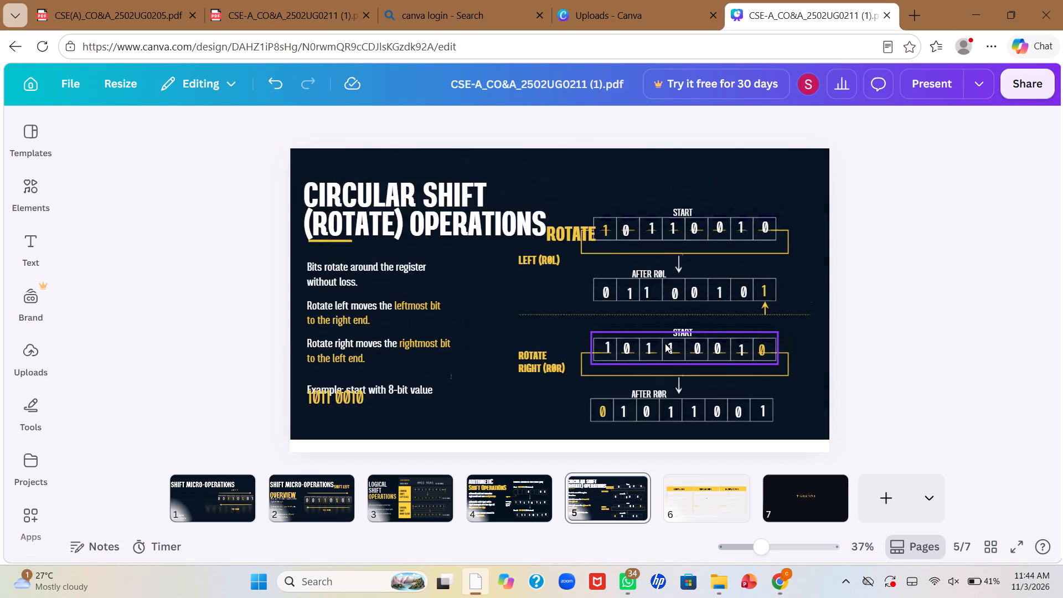
pyautogui.scroll(7, 665, 343)
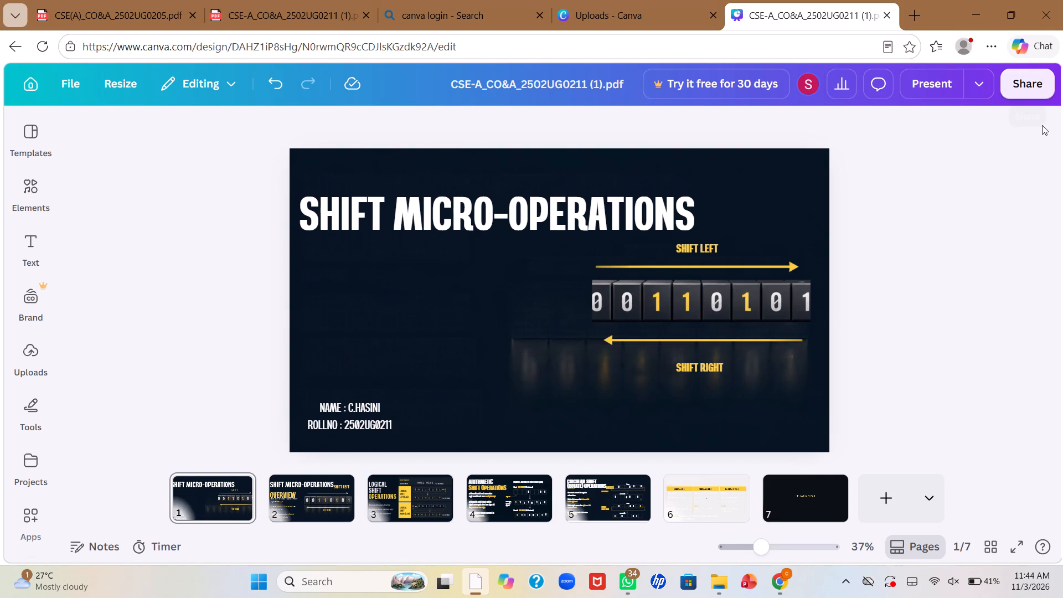
# Download all pages of the presentation as a PDF with the Digital preset.
pyautogui.click(1028, 79)
pyautogui.click(788, 439)
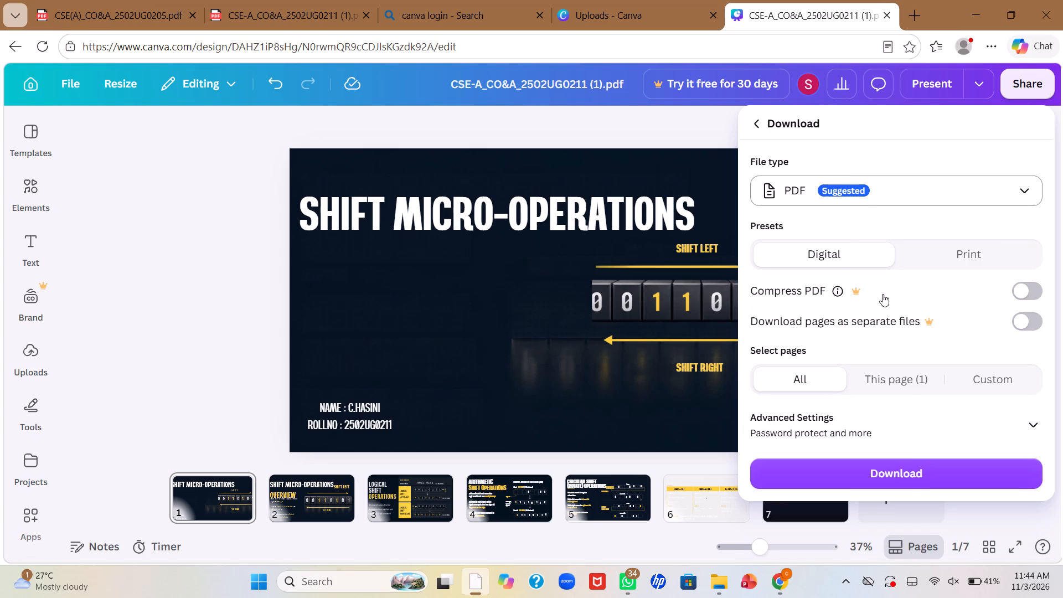
pyautogui.click(886, 470)
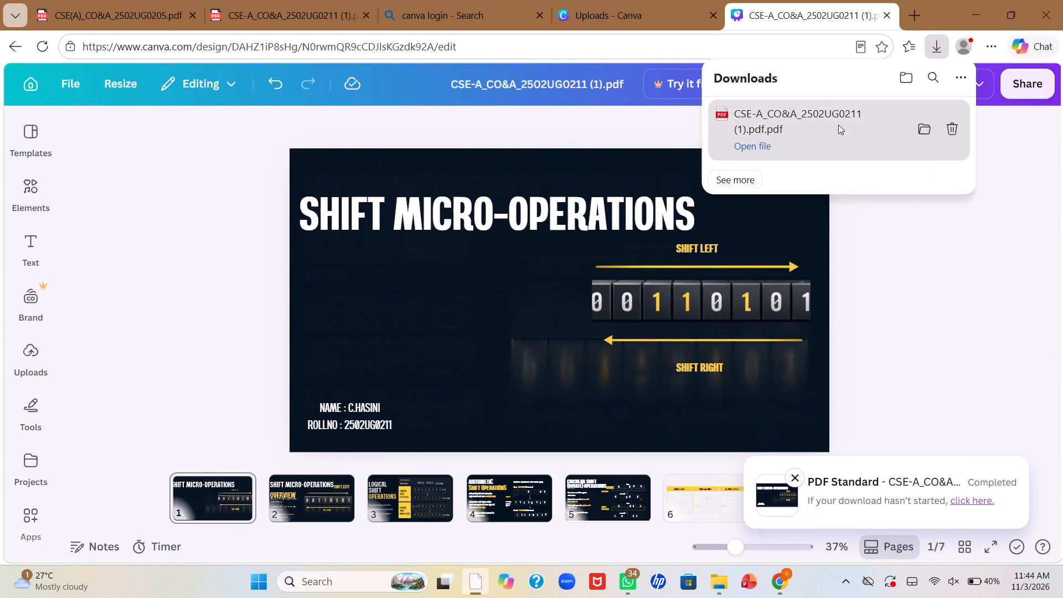
pyautogui.click(657, 117)
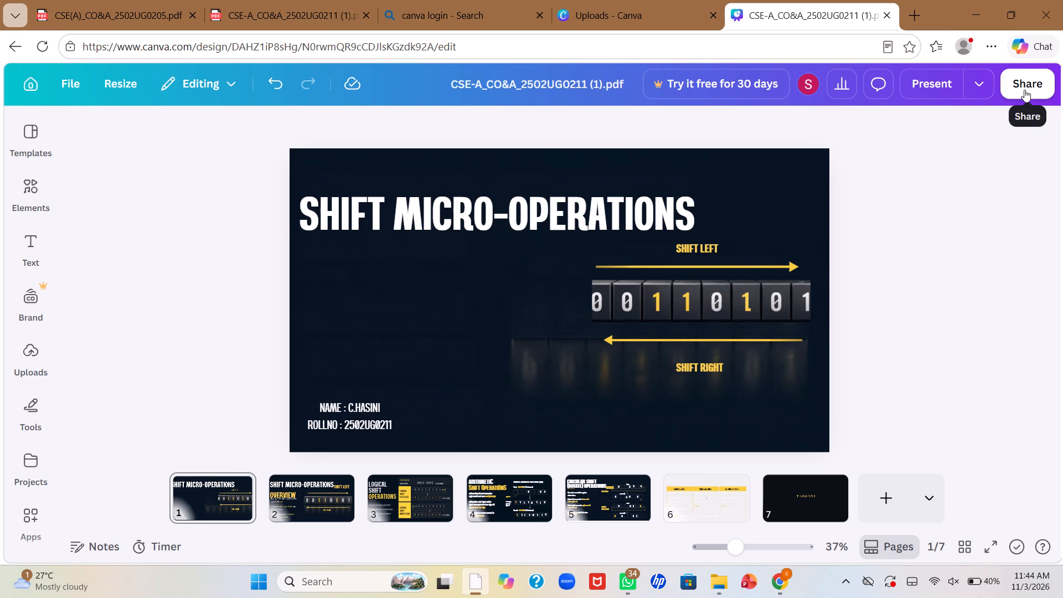
# Set the presentation's access level to Anyone with the link and copy its sharing link.
pyautogui.click(1024, 90)
pyautogui.scroll(-1, 1028, 322)
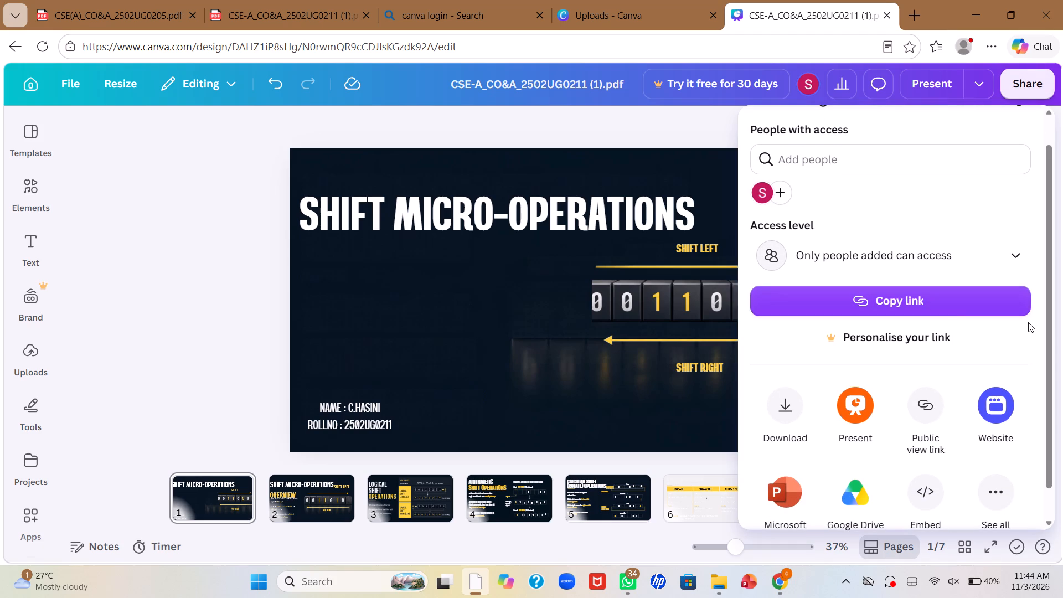
pyautogui.click(1010, 253)
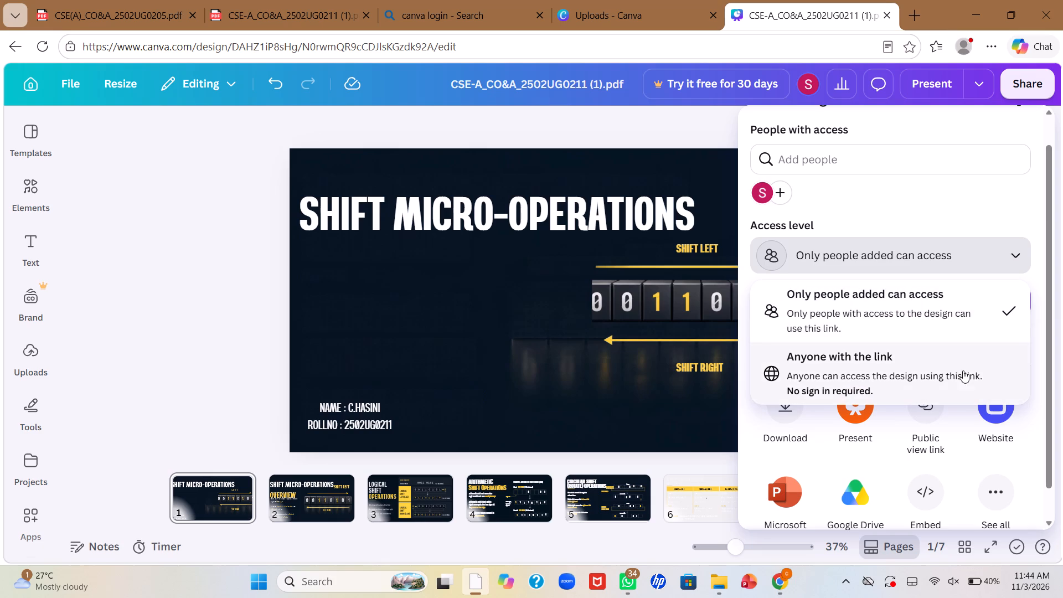
pyautogui.click(961, 376)
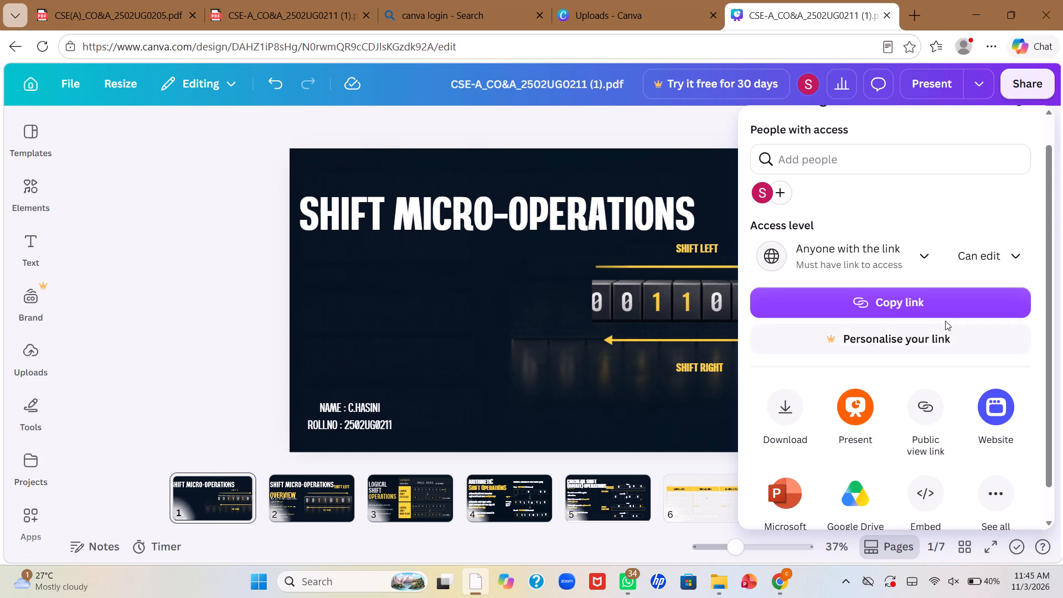
pyautogui.click(935, 303)
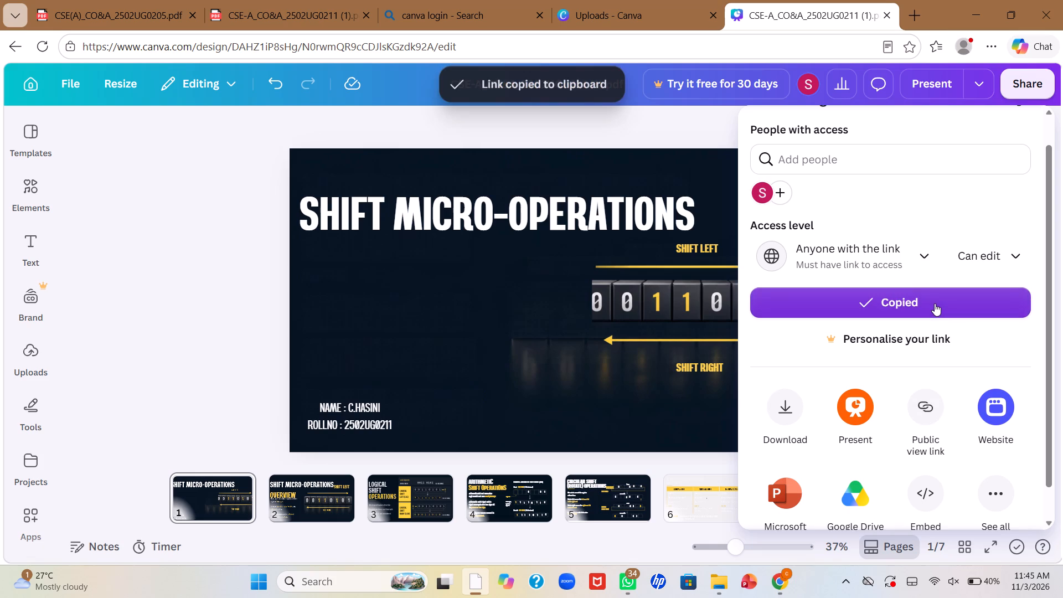